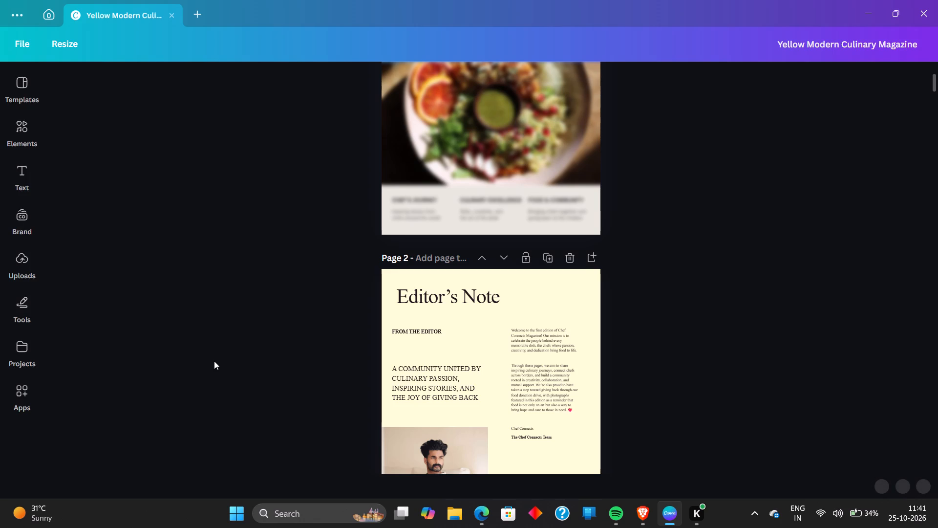
Look through the magazine from the Beyond the Plate cover to page 18, Cooking with the Moment.
scroll(214, 361, "up", 6)
left_click(490, 251)
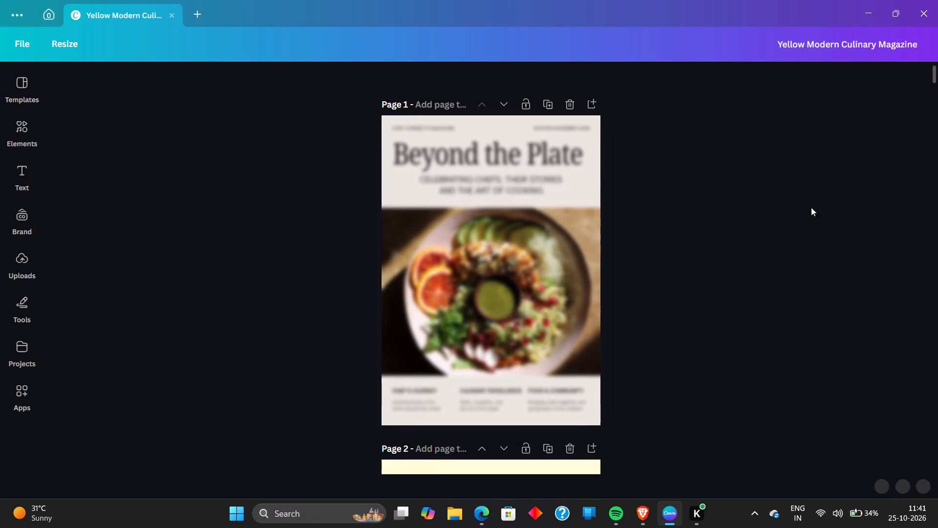
scroll(558, 255, "down", 10)
scroll(555, 258, "up", 8)
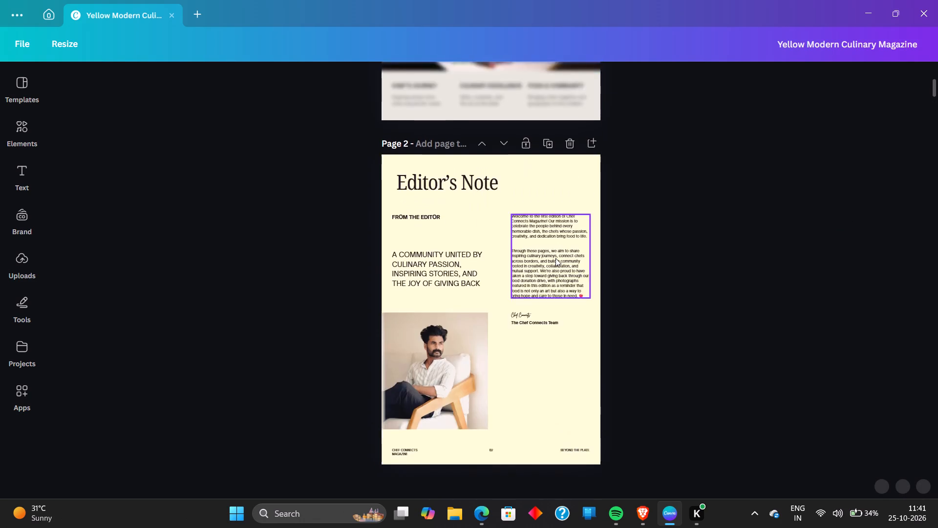
scroll(555, 258, "up", 3)
scroll(754, 274, "down", 12)
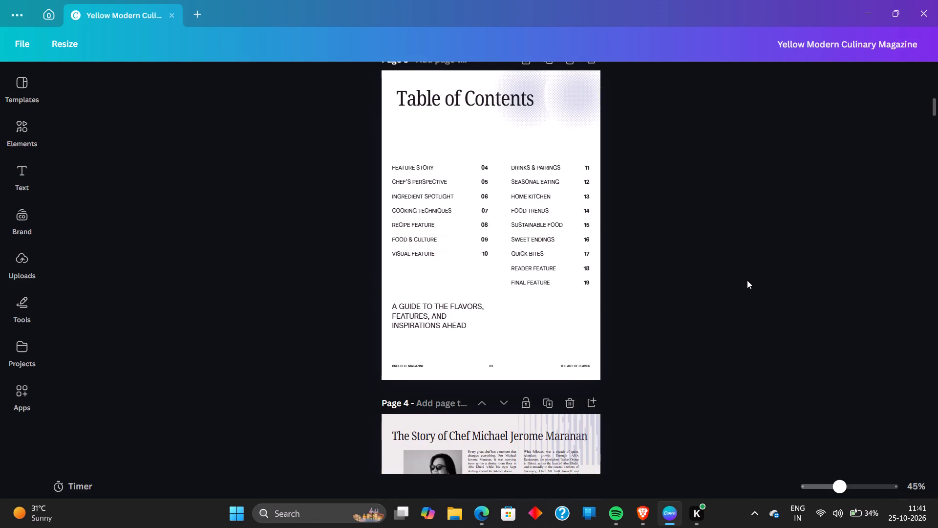
scroll(747, 280, "up", 13)
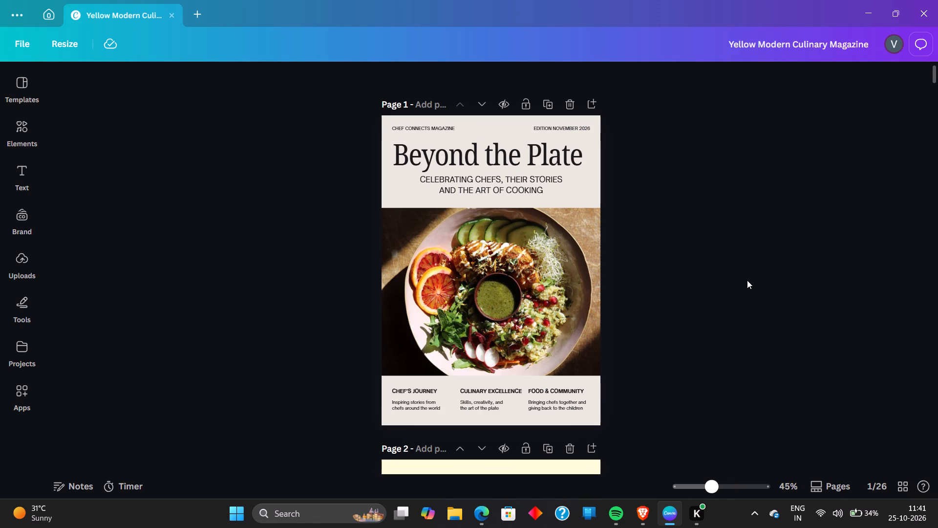
scroll(747, 280, "down", 17)
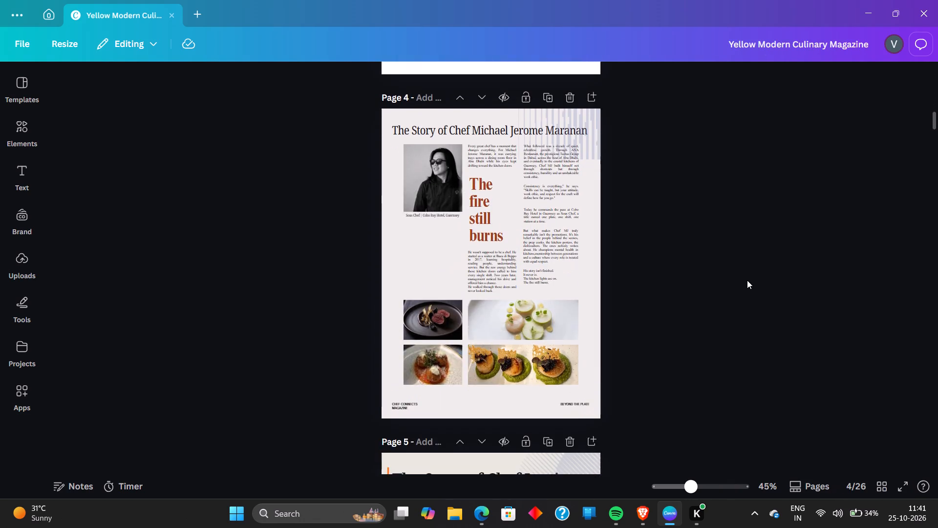
scroll(747, 280, "down", 19)
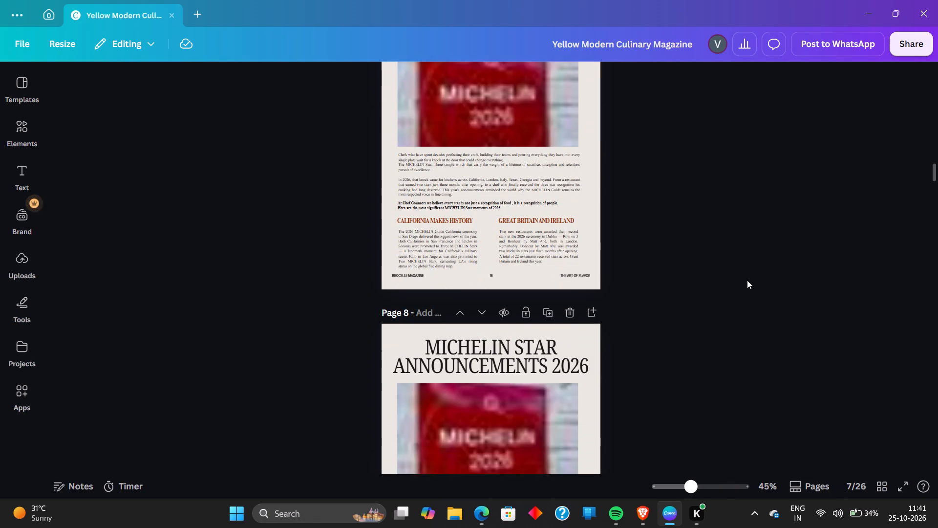
scroll(747, 280, "down", 11)
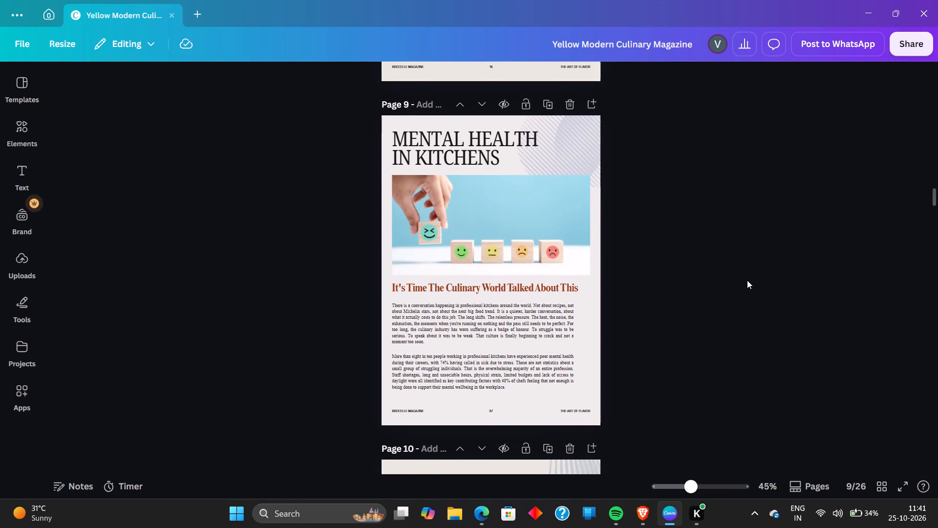
scroll(747, 280, "down", 20)
scroll(747, 280, "down", 4)
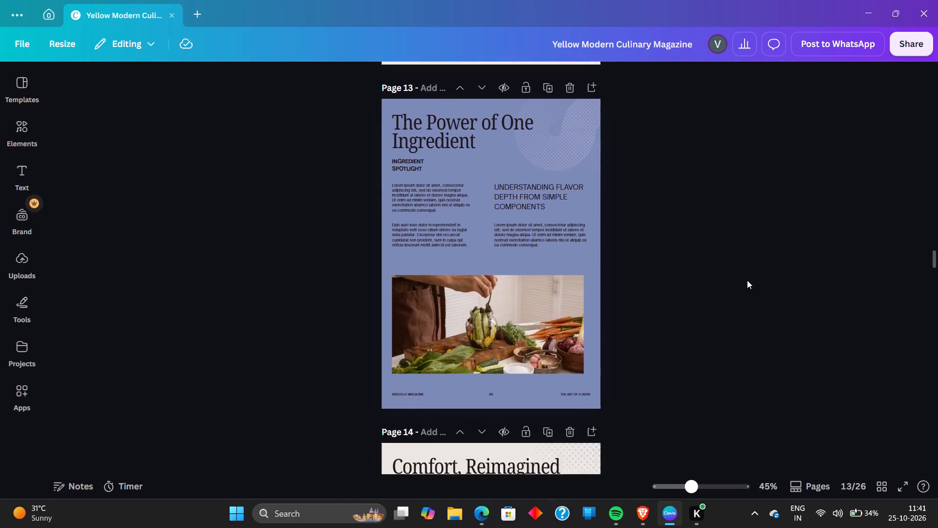
scroll(747, 280, "down", 18)
scroll(747, 280, "down", 4)
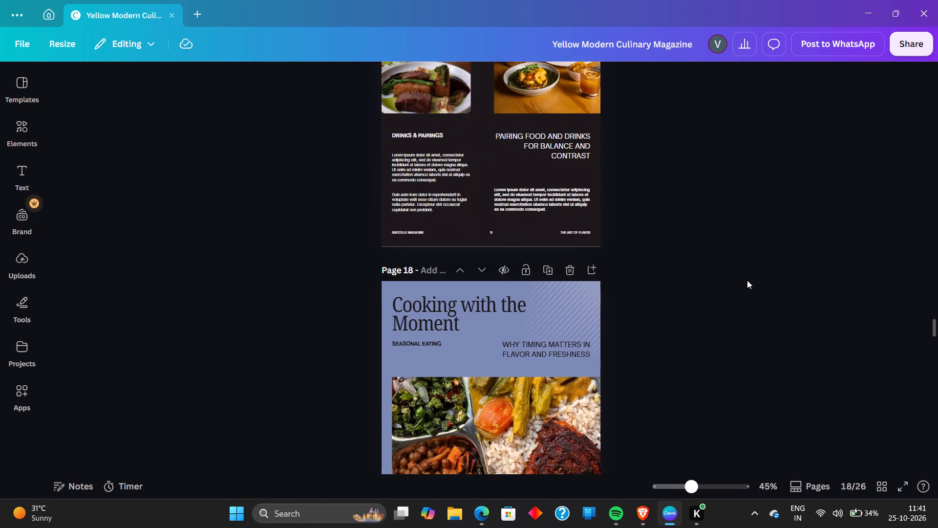
scroll(754, 281, "down", 3)
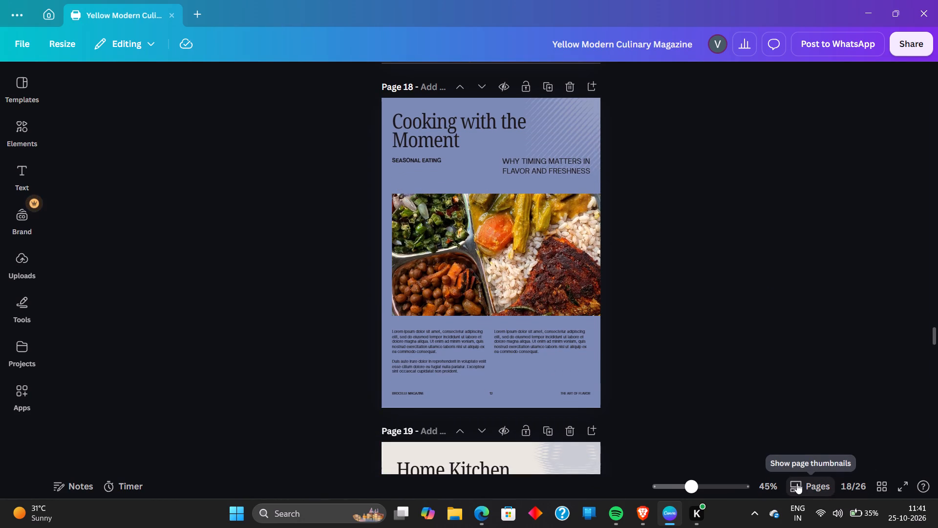
Show the page thumbnails and look through pages 1 to 4, ending with the thumbnails hidden again.
left_click(797, 483)
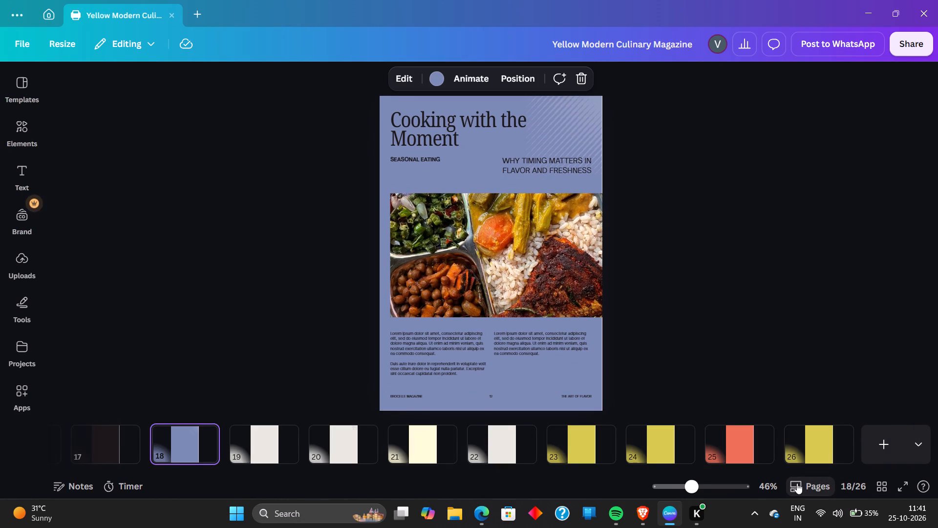
left_click(797, 483)
left_click(797, 483)
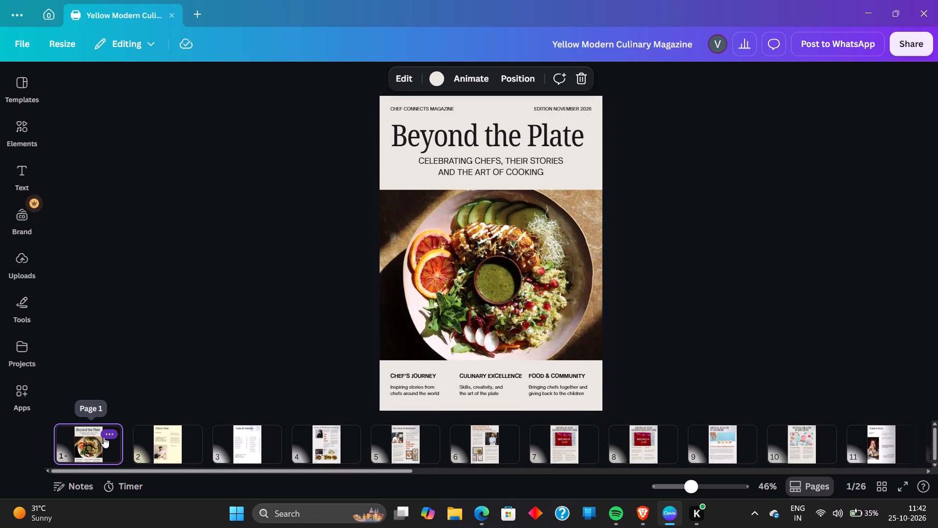
scroll(700, 192, "up", 3)
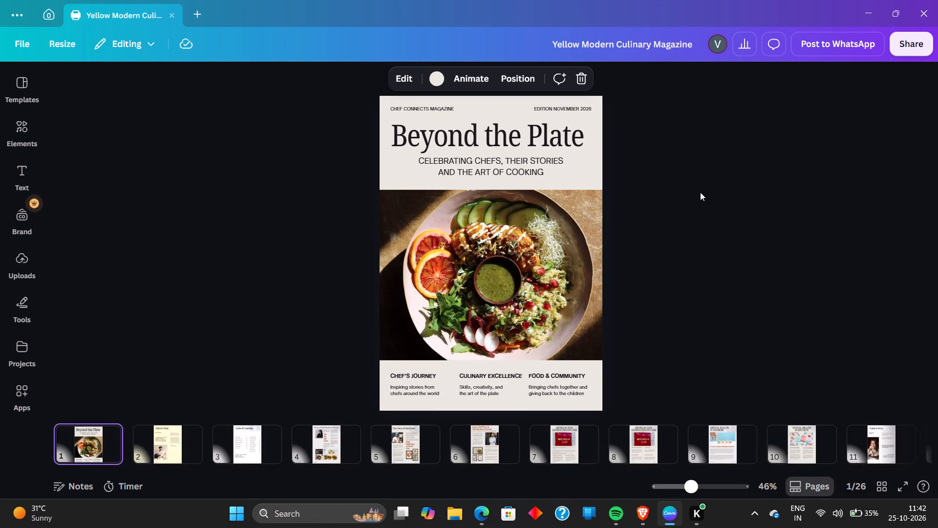
left_click(155, 442)
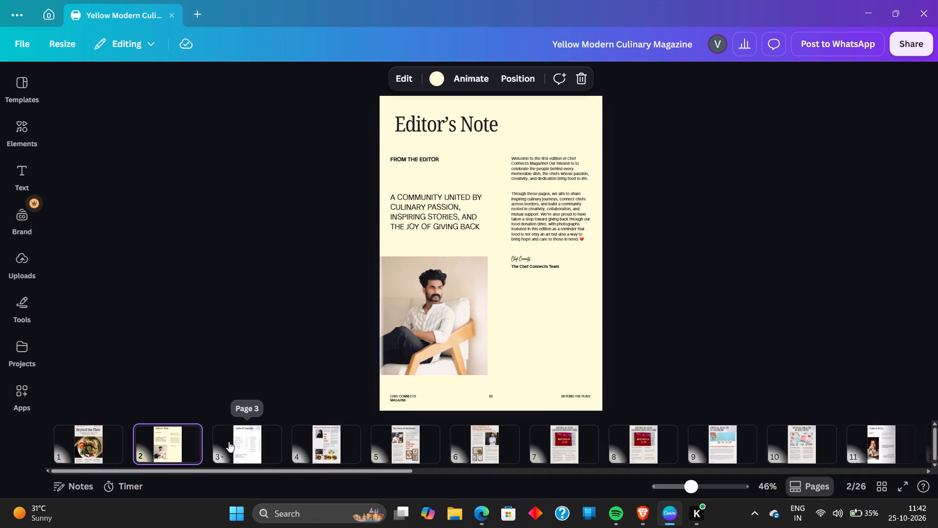
left_click(230, 442)
left_click(299, 442)
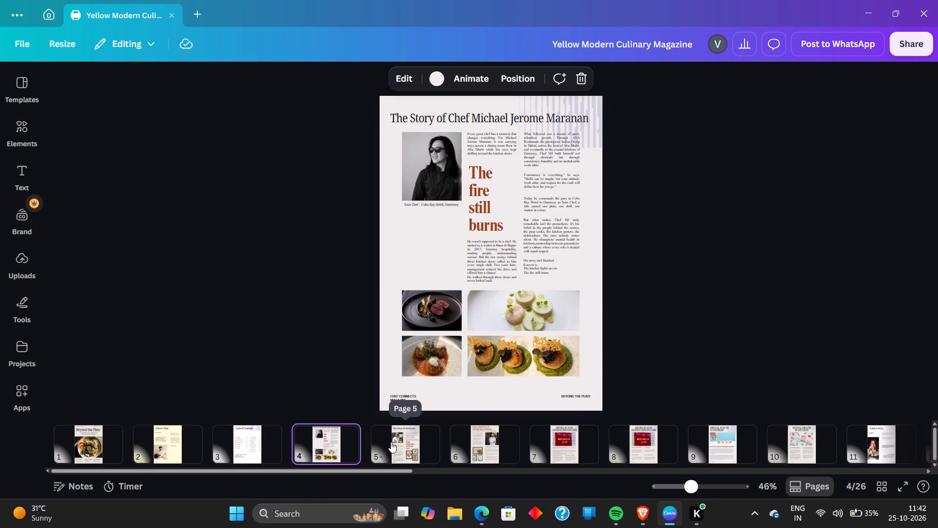
scroll(500, 325, "up", 5)
scroll(728, 333, "up", 2)
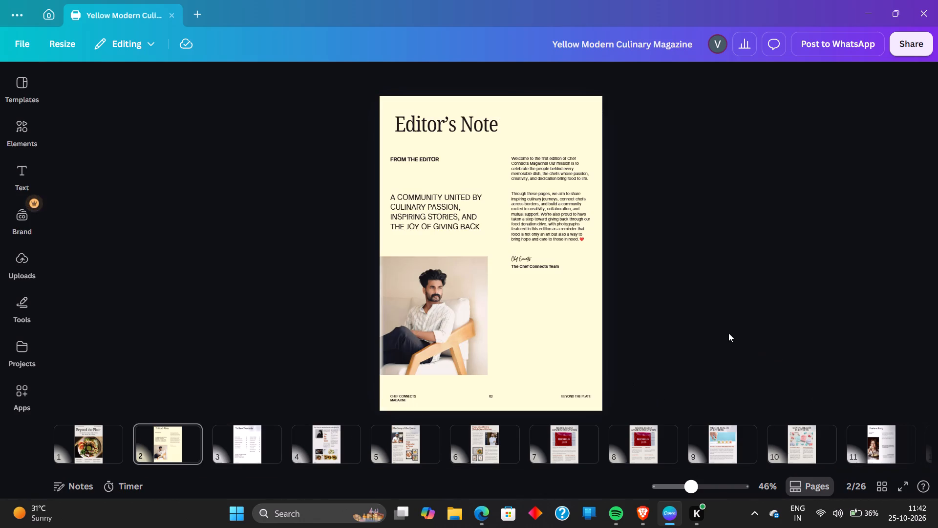
scroll(728, 333, "up", 2)
left_click(341, 438)
scroll(524, 259, "up", 1)
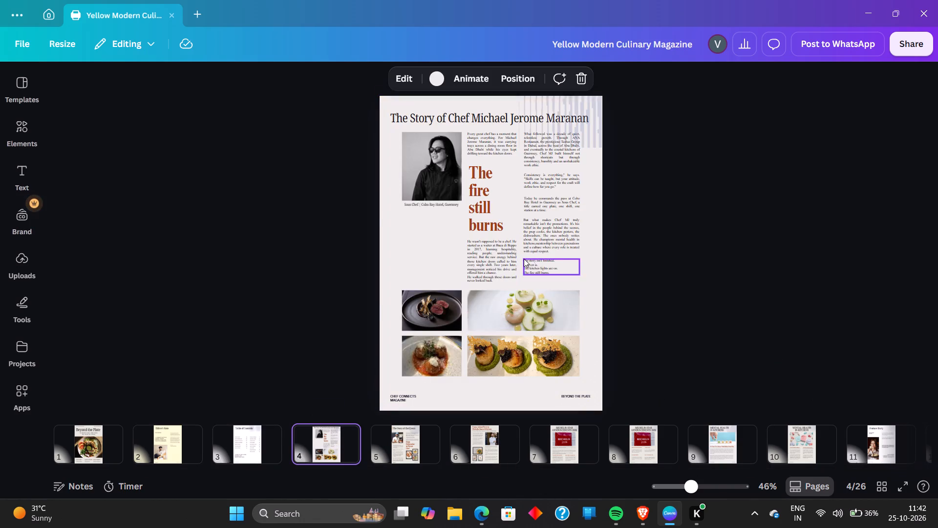
scroll(524, 259, "up", 3)
scroll(532, 261, "down", 1)
left_click(796, 483)
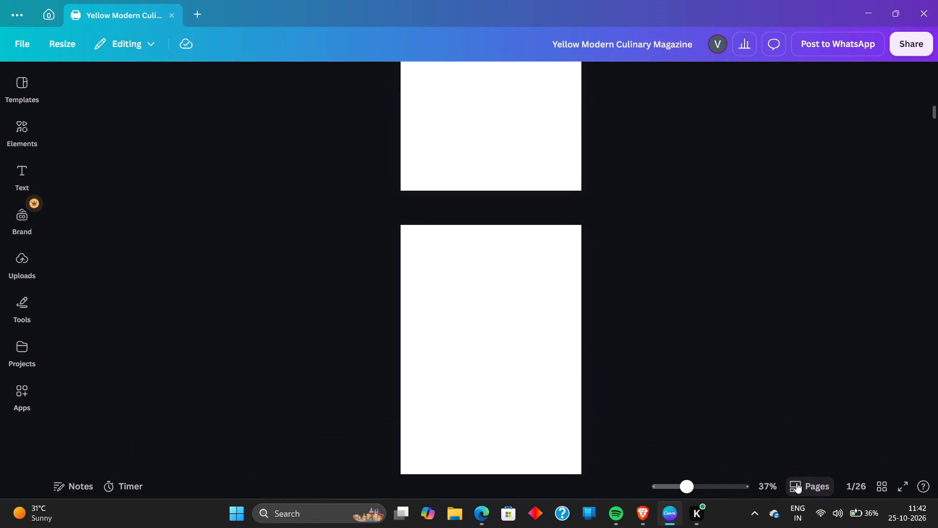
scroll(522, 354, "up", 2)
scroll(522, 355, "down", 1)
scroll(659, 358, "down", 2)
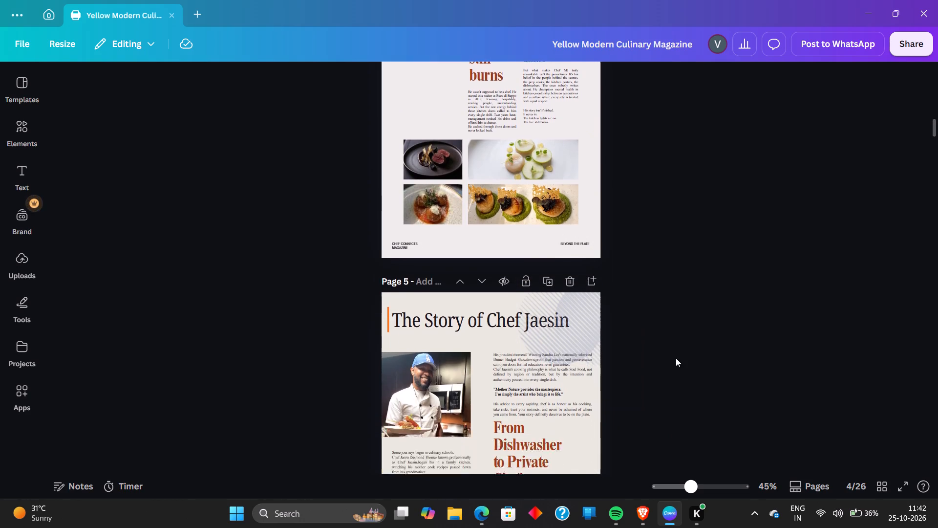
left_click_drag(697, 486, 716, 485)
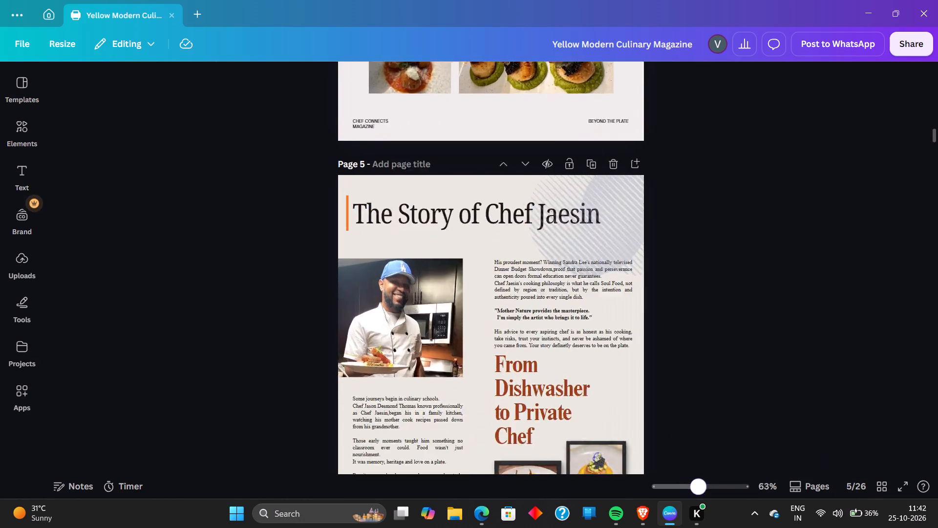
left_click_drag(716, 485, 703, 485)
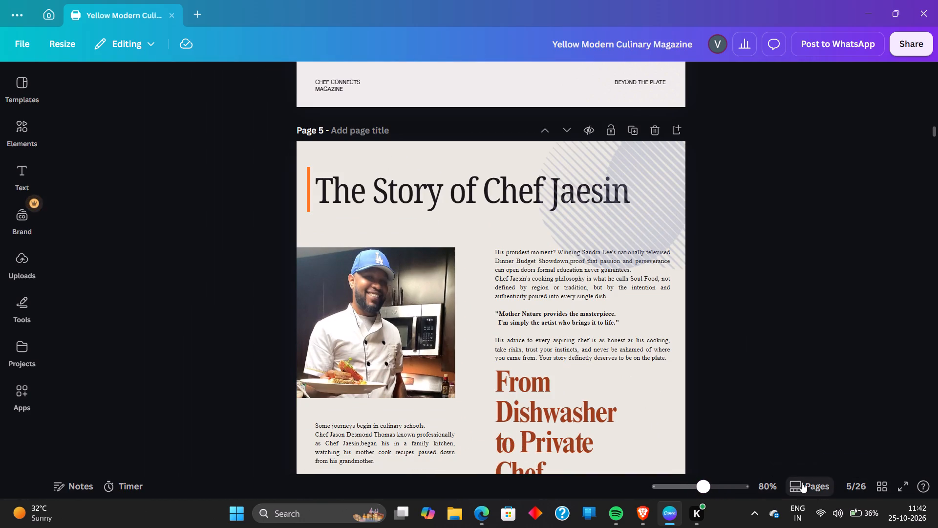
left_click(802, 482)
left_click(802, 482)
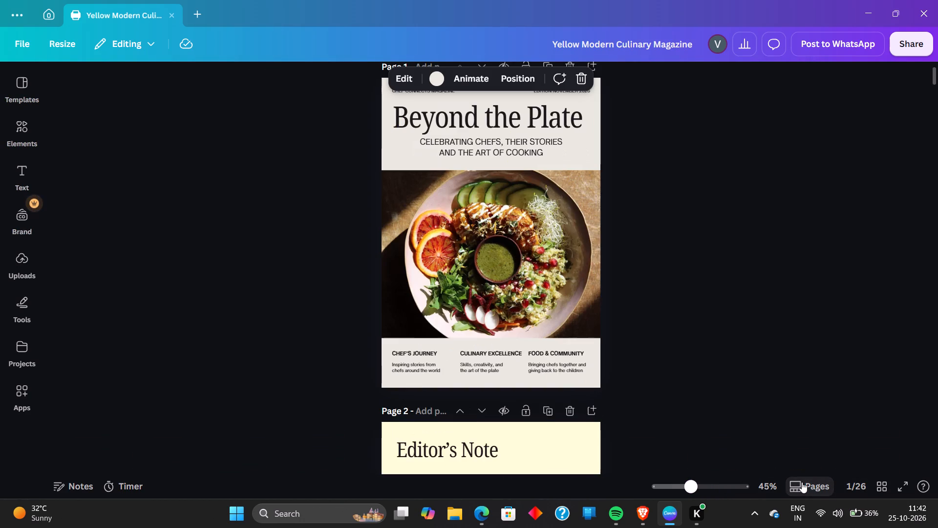
Review the page layouts and text at 80% zoom, from the cover to the Feature Story page.
left_click(717, 487)
scroll(626, 323, "up", 4)
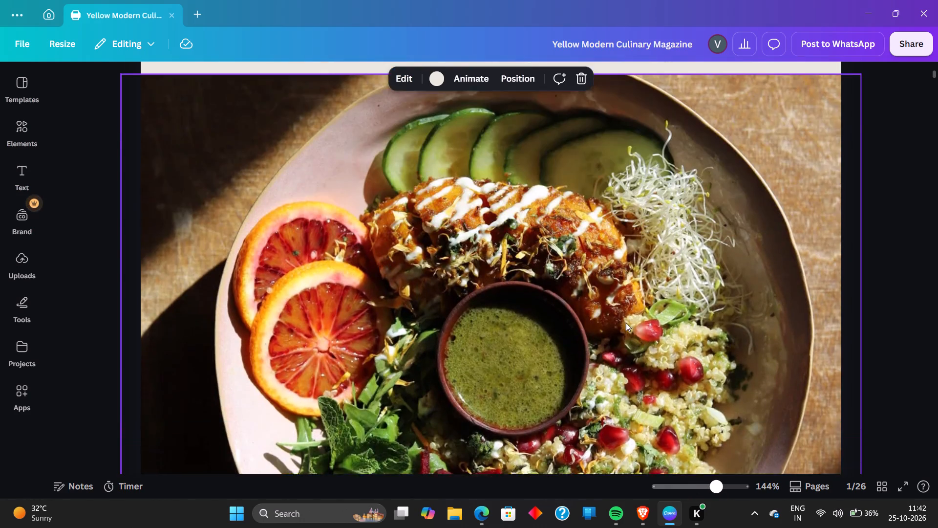
scroll(626, 323, "down", 3)
left_click(703, 486)
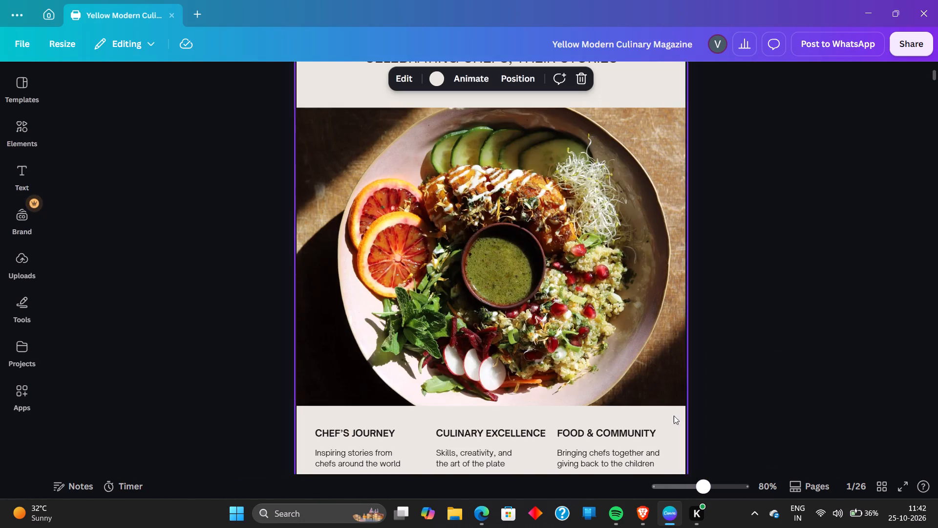
scroll(673, 399, "down", 6)
scroll(673, 399, "up", 1)
scroll(673, 399, "down", 15)
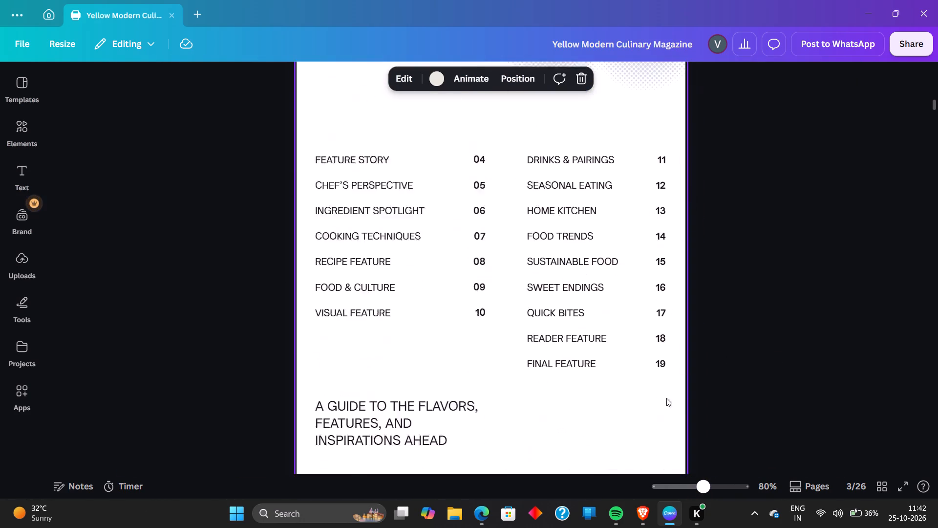
scroll(662, 396, "down", 18)
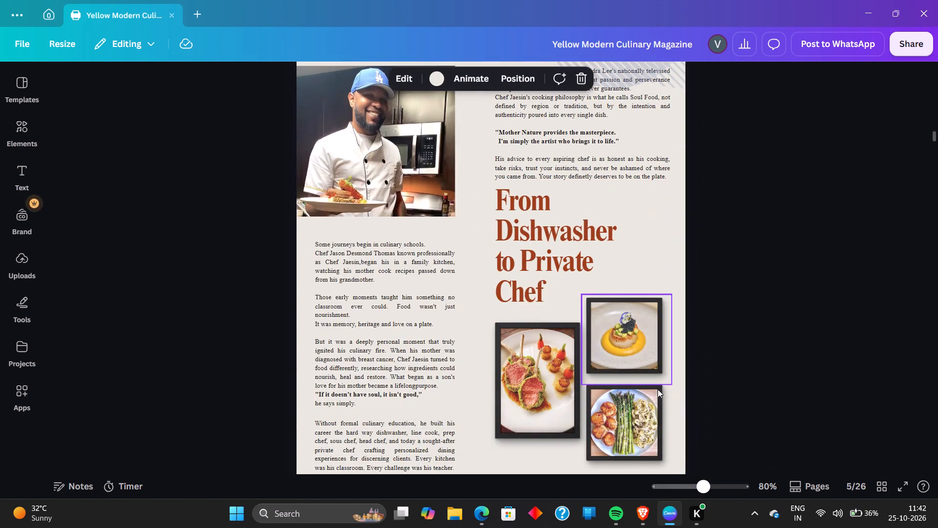
scroll(658, 389, "down", 13)
scroll(753, 374, "down", 2)
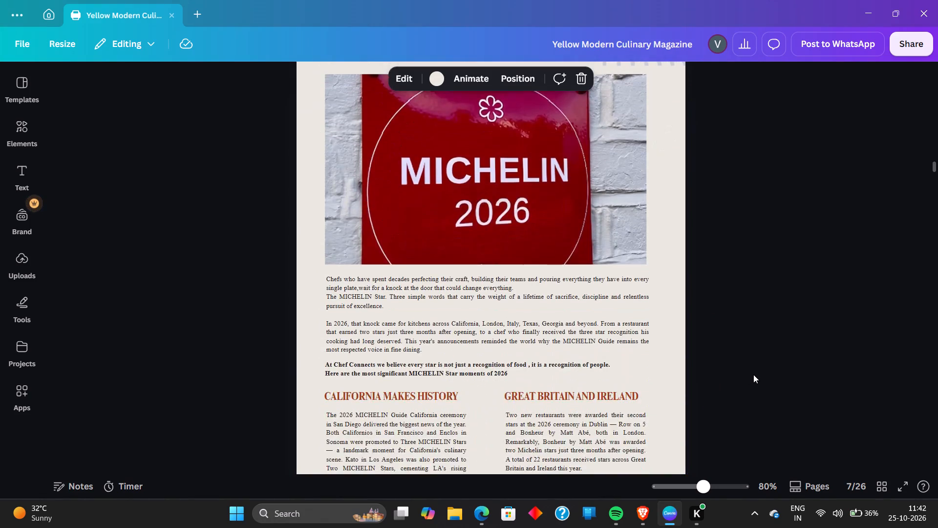
scroll(753, 374, "down", 15)
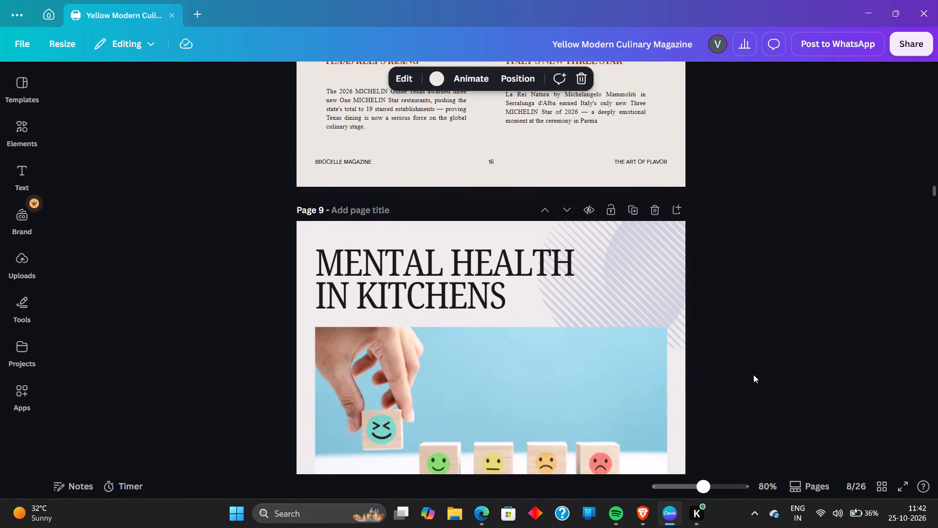
scroll(753, 374, "down", 2)
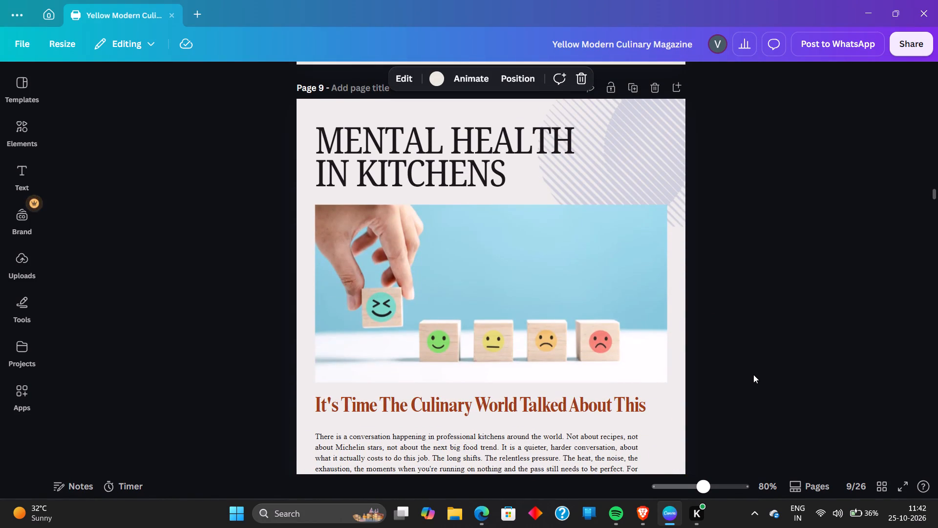
scroll(753, 374, "down", 3)
scroll(753, 374, "up", 4)
scroll(753, 373, "down", 7)
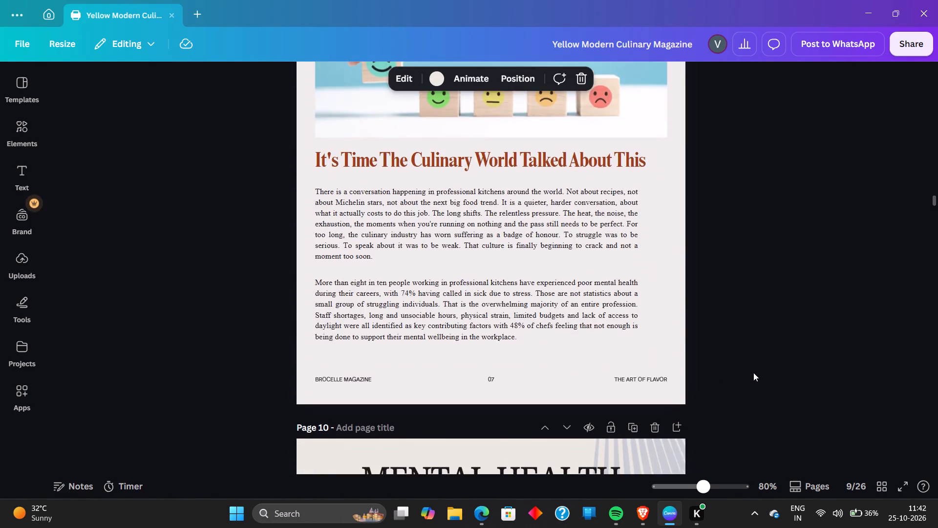
scroll(753, 373, "down", 8)
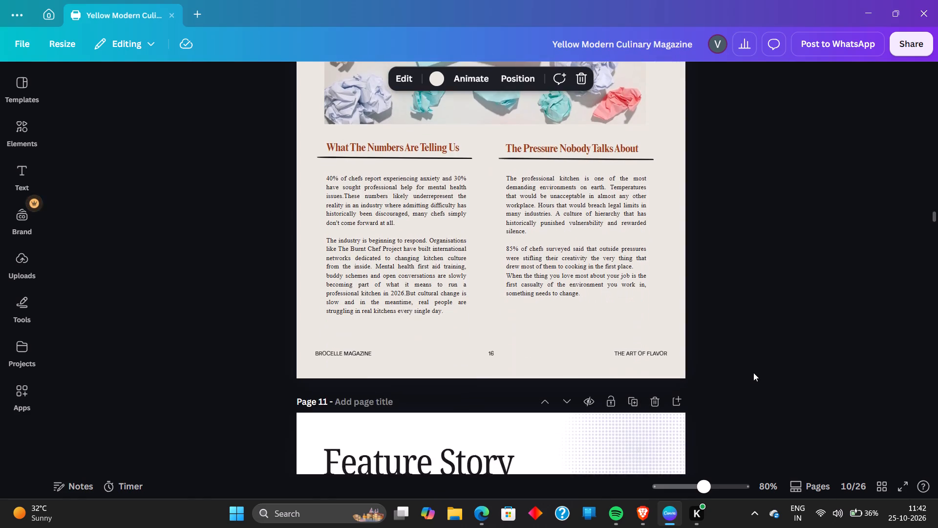
scroll(753, 373, "down", 3)
scroll(753, 373, "up", 2)
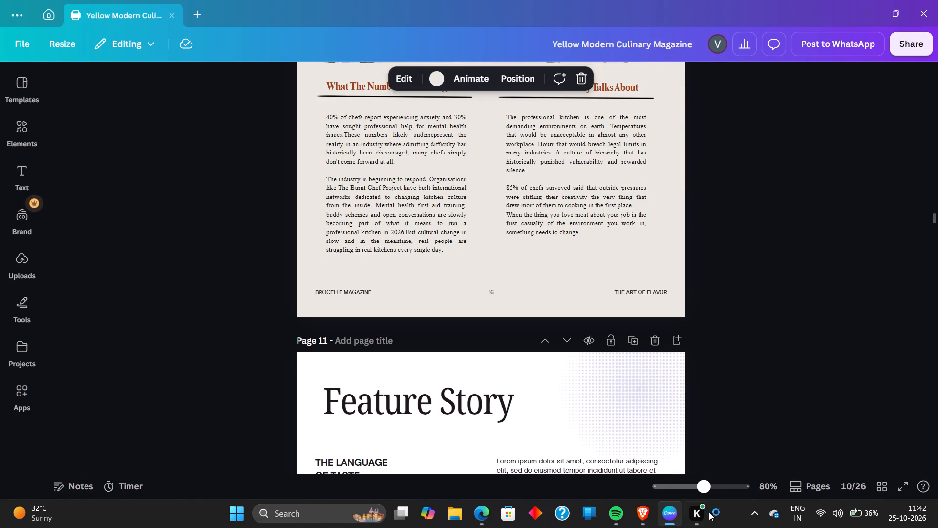
View page 10, Mental Health in Kitchens, in full screen and return to the editor at 54% zoom.
left_click(695, 490)
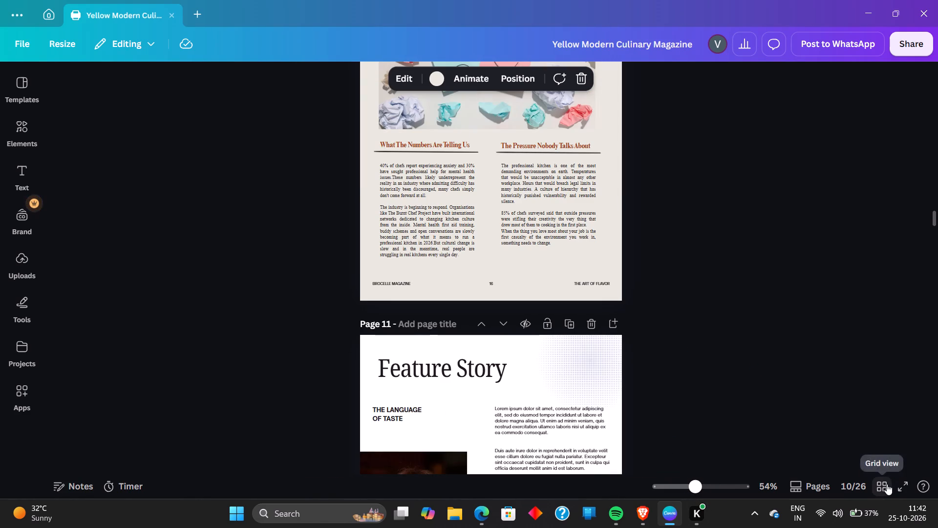
left_click(900, 484)
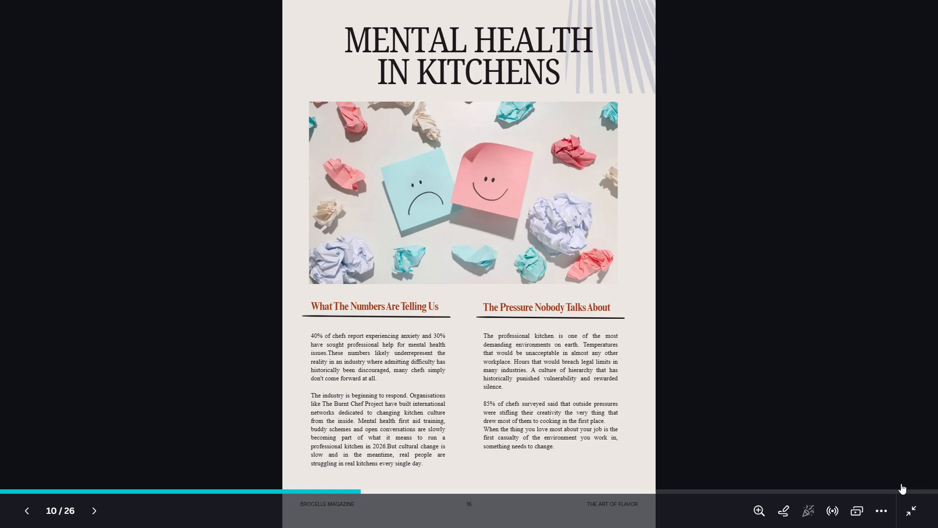
left_click(914, 513)
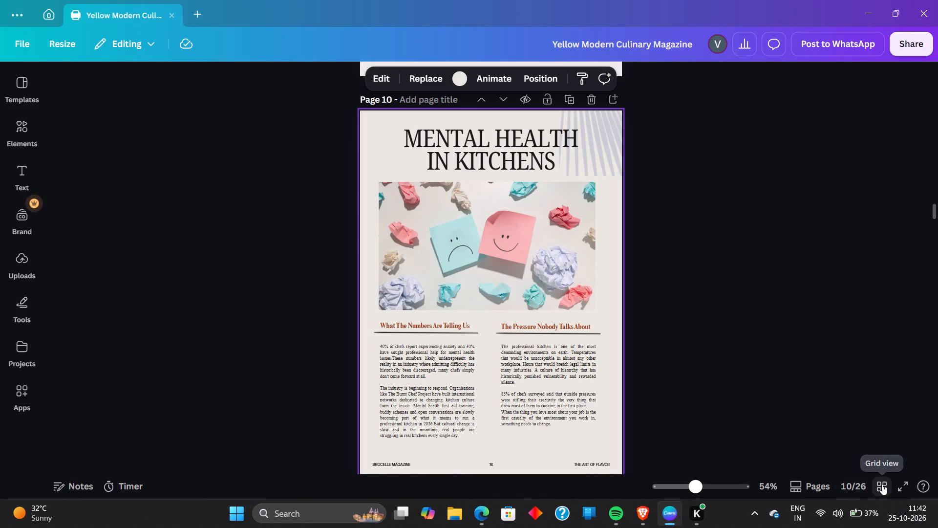
Look through the whole magazine in grid view, from the Beyond the Plate cover to The Art of Flavor on page 26.
left_click(882, 484)
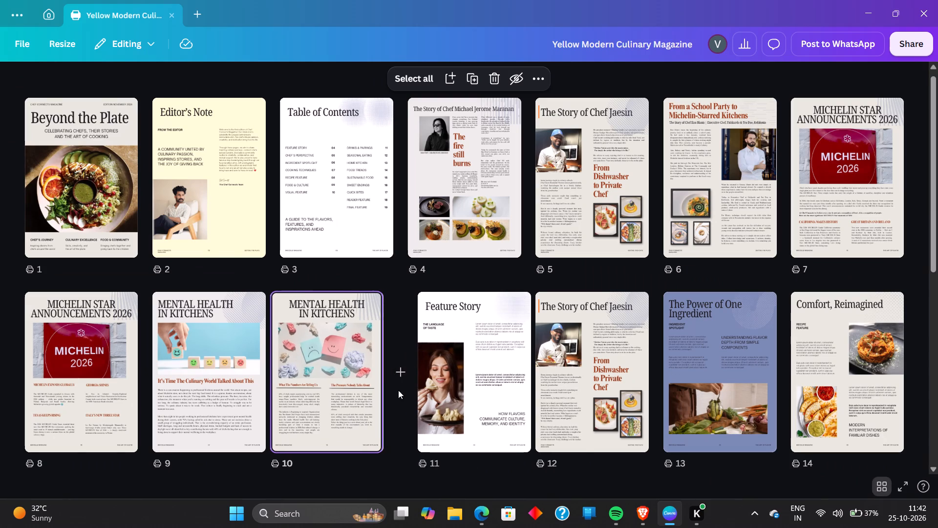
scroll(755, 381, "down", 6)
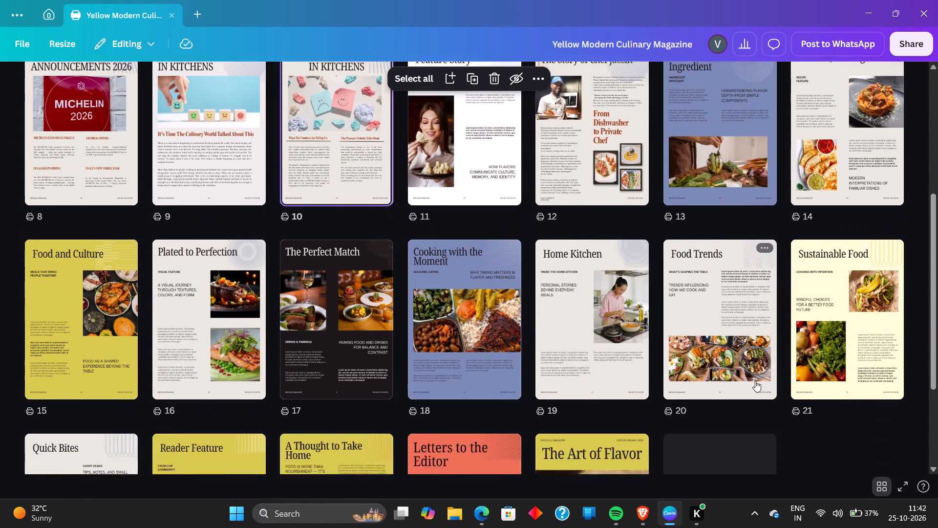
scroll(755, 381, "down", 2)
scroll(755, 381, "up", 4)
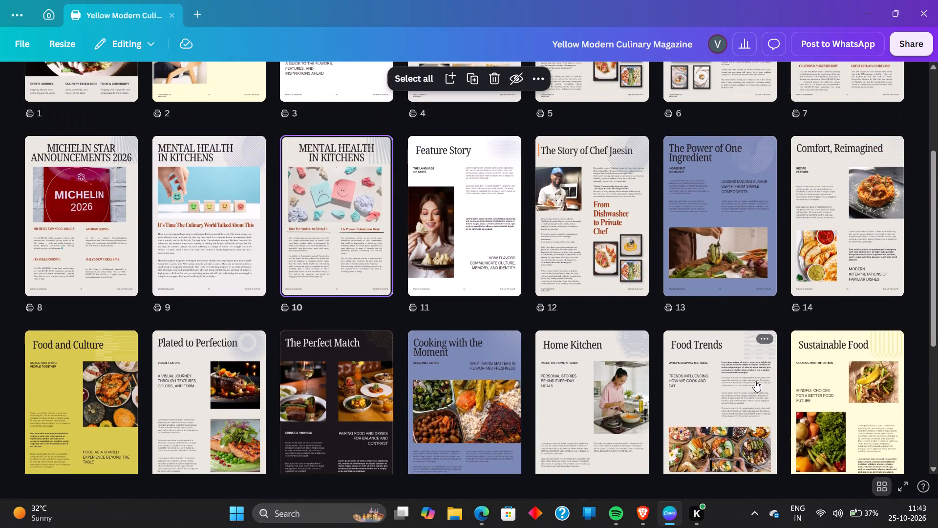
scroll(755, 381, "up", 2)
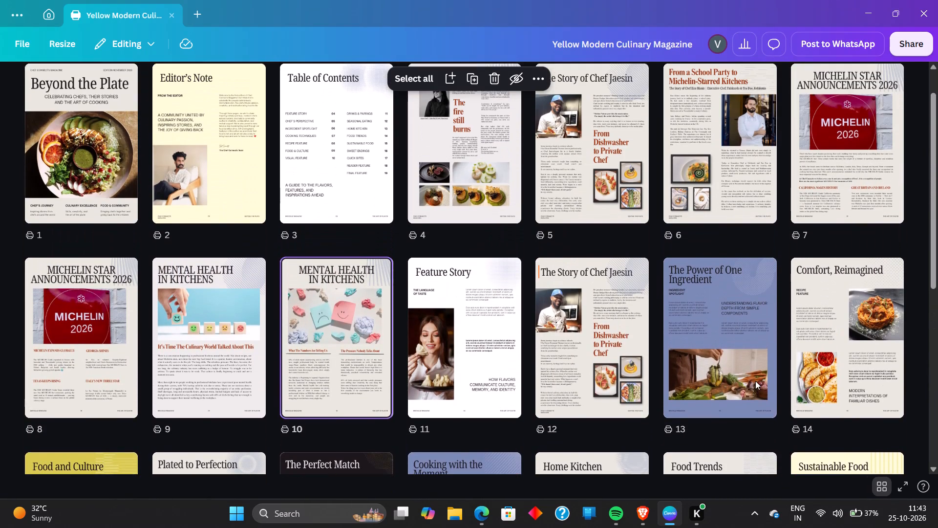
scroll(755, 381, "up", 1)
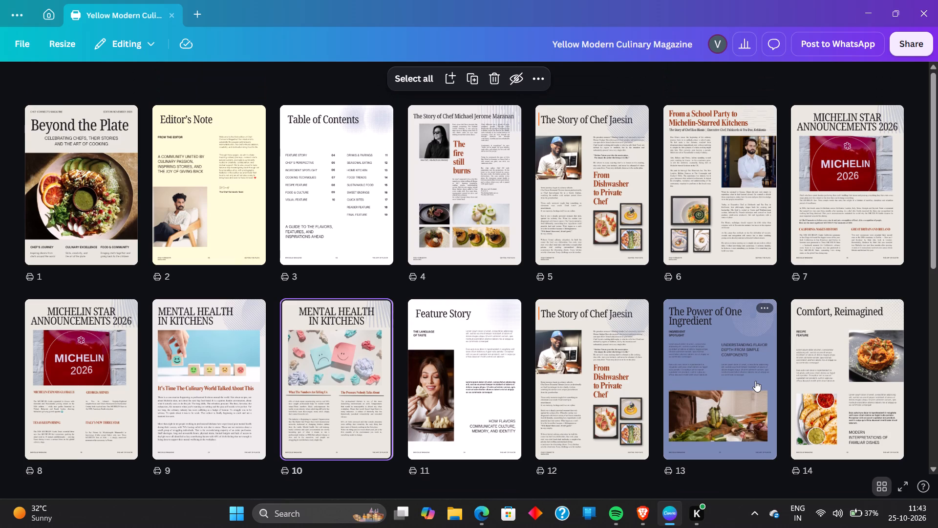
scroll(756, 381, "down", 3)
scroll(757, 380, "up", 4)
scroll(757, 380, "down", 2)
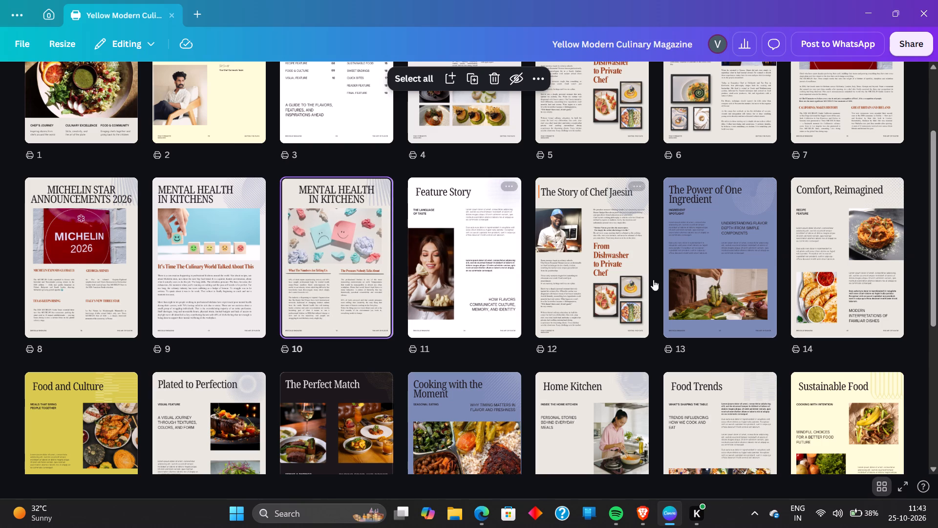
scroll(549, 366, "down", 2)
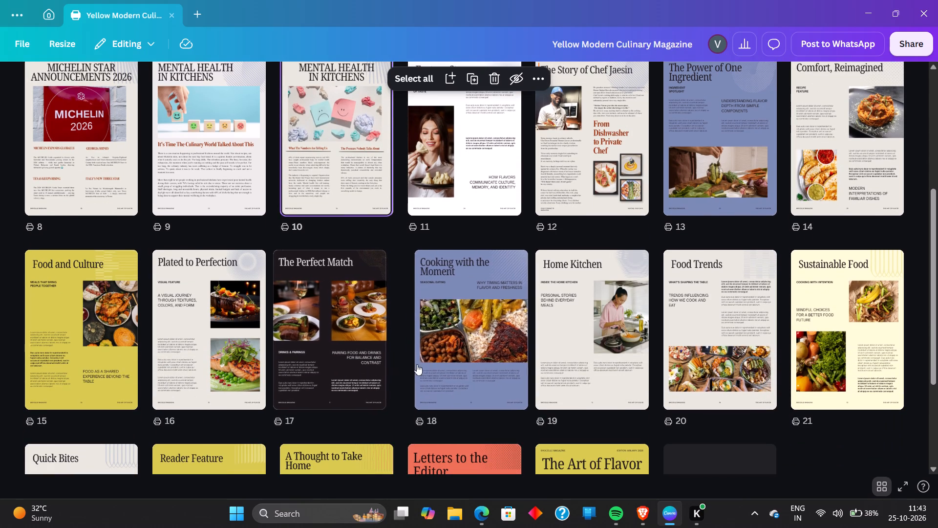
scroll(715, 330, "down", 3)
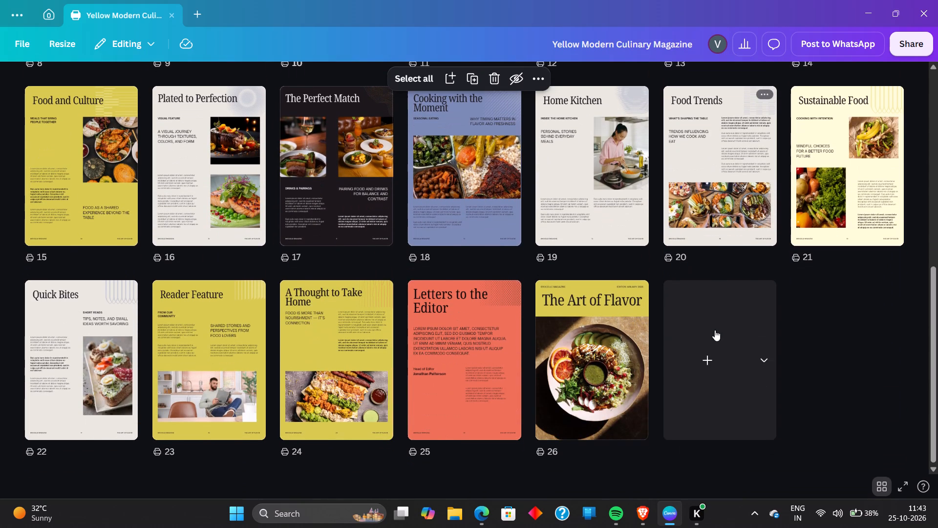
scroll(715, 330, "up", 15)
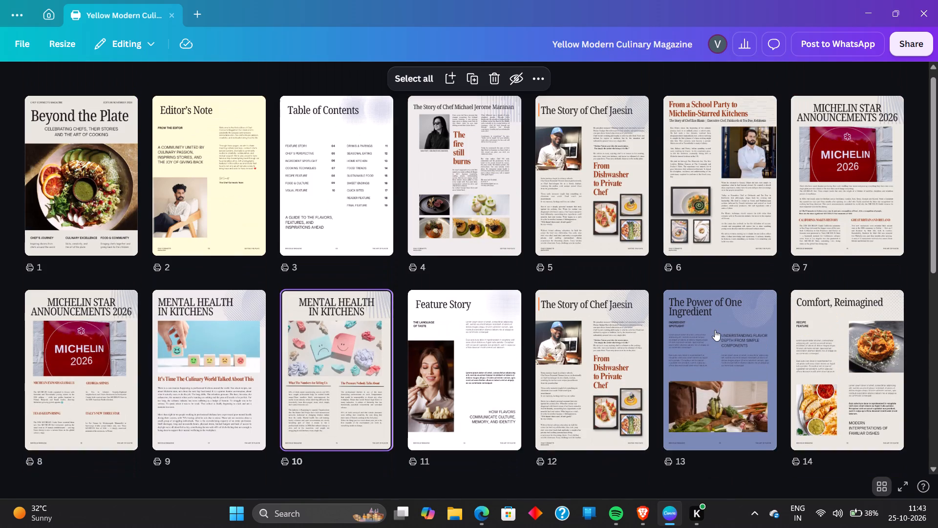
Move The Power of One Ingredient page ahead of Feature Story so that it becomes page 11.
scroll(715, 330, "down", 1)
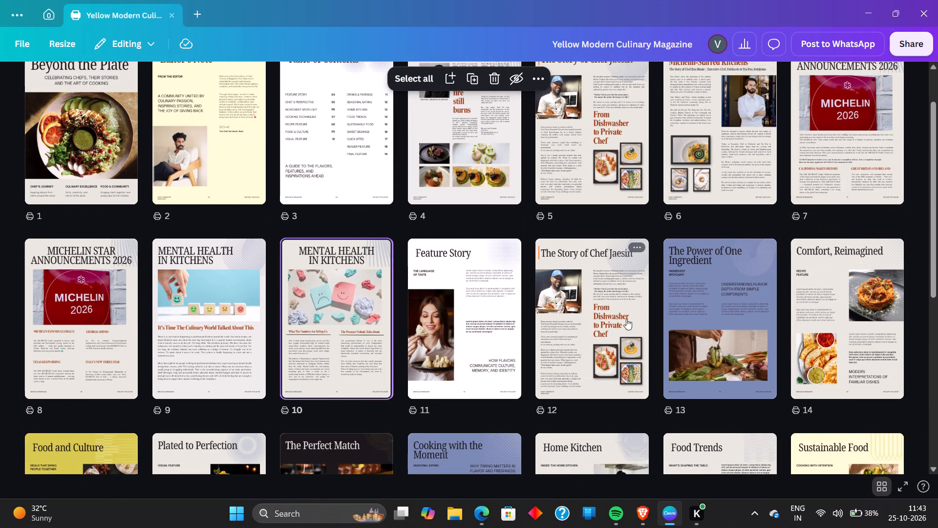
left_click_drag(716, 318, 600, 323)
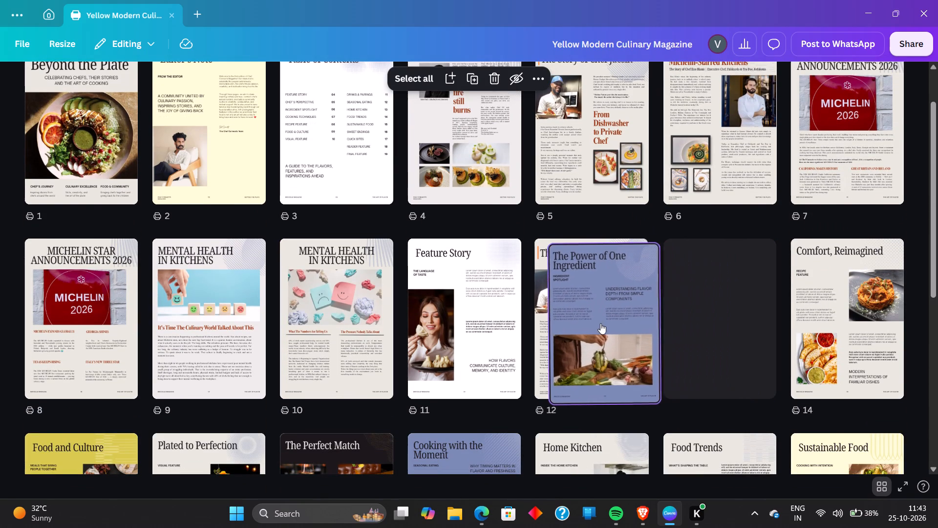
left_click_drag(600, 323, 692, 323)
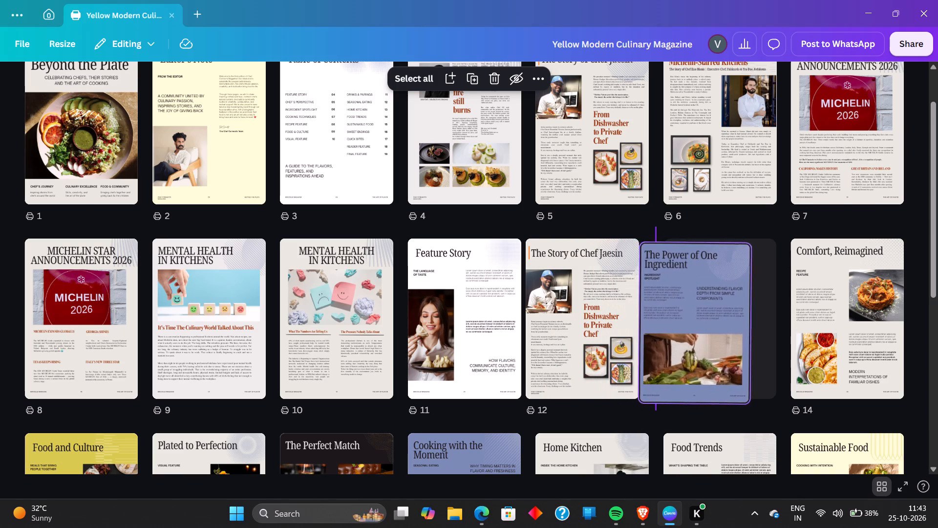
left_click_drag(692, 323, 653, 330)
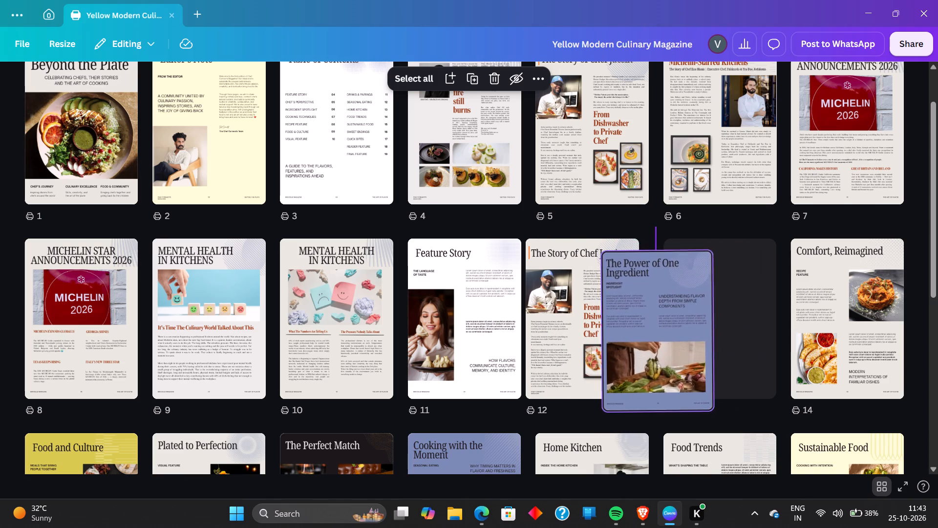
left_click_drag(653, 330, 421, 324)
left_click(460, 316)
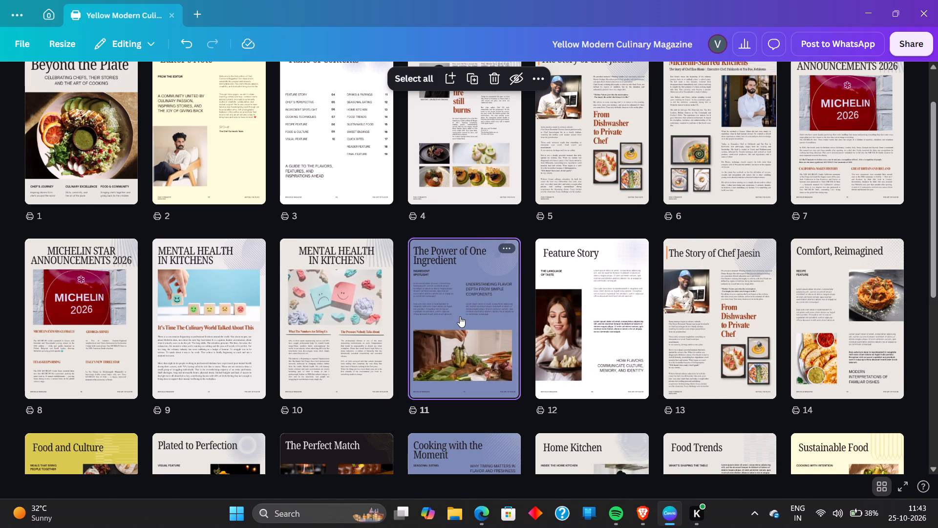
Open page 11 in the editor and delete its title text, The Power of One Ingredient.
left_click(877, 481)
left_click(767, 274)
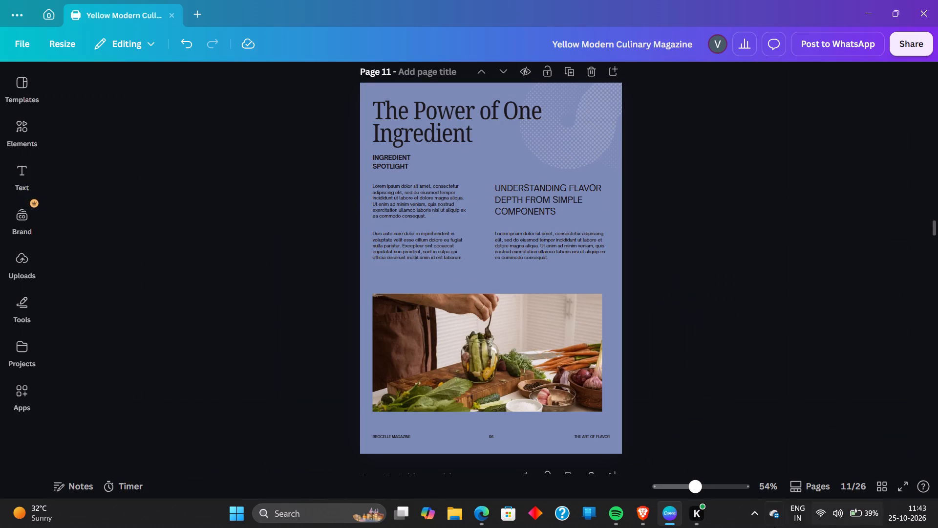
left_click(512, 138)
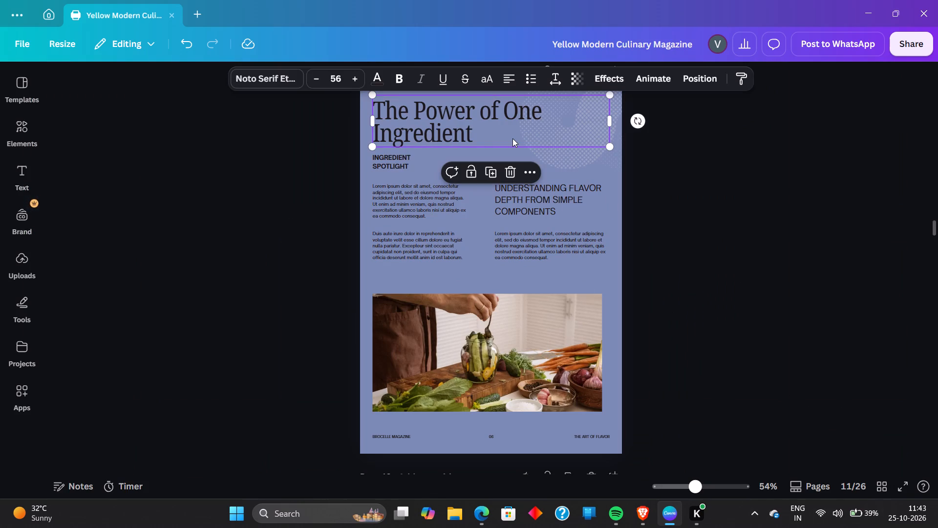
left_click(477, 126)
key("BackSpace")
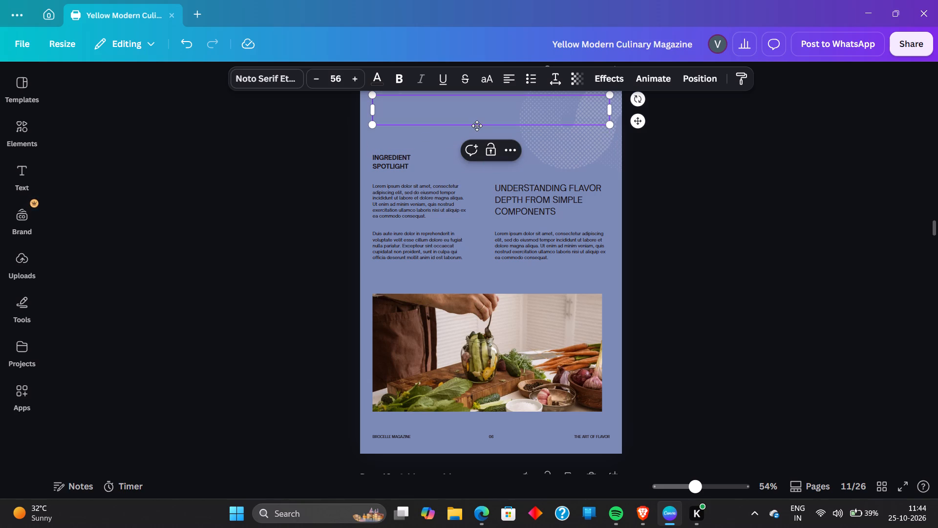
left_click(689, 204)
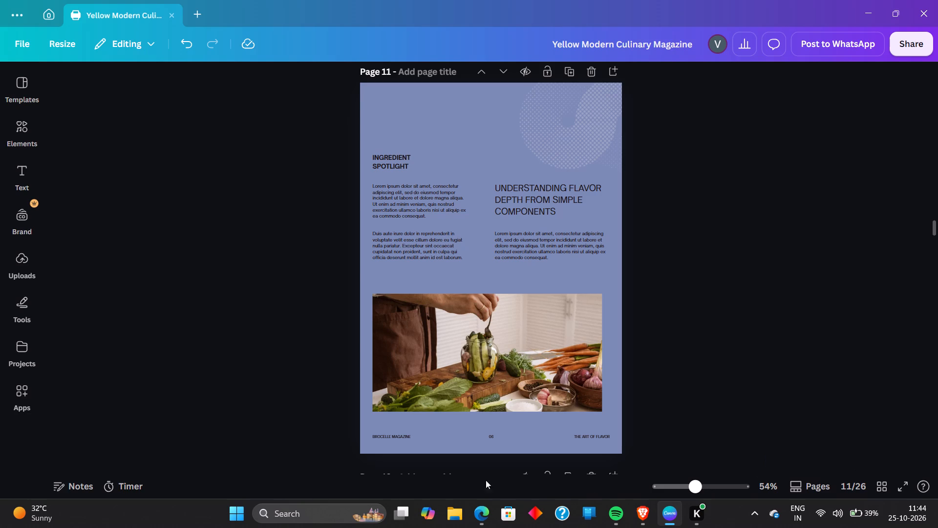
Copy the Mental Health in Kitchens title text box from page 10.
left_click(843, 487)
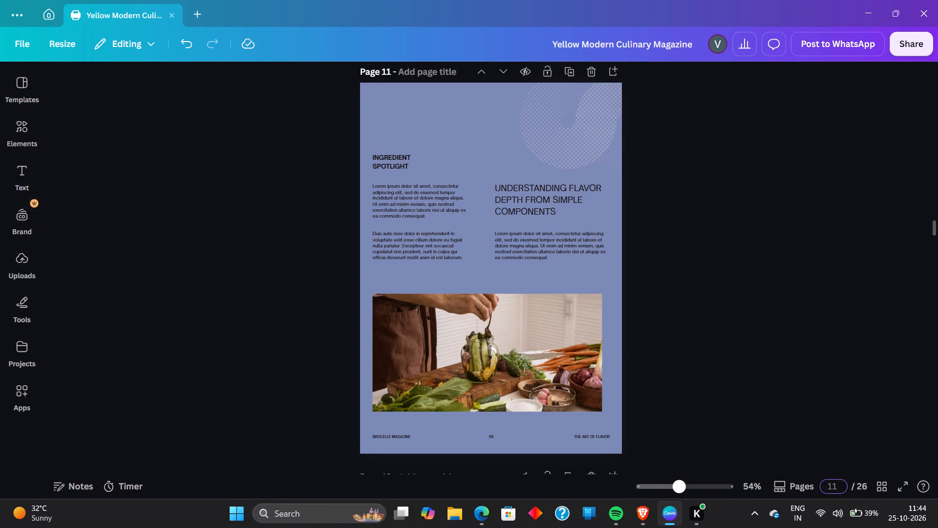
key("End")
key("Insert")
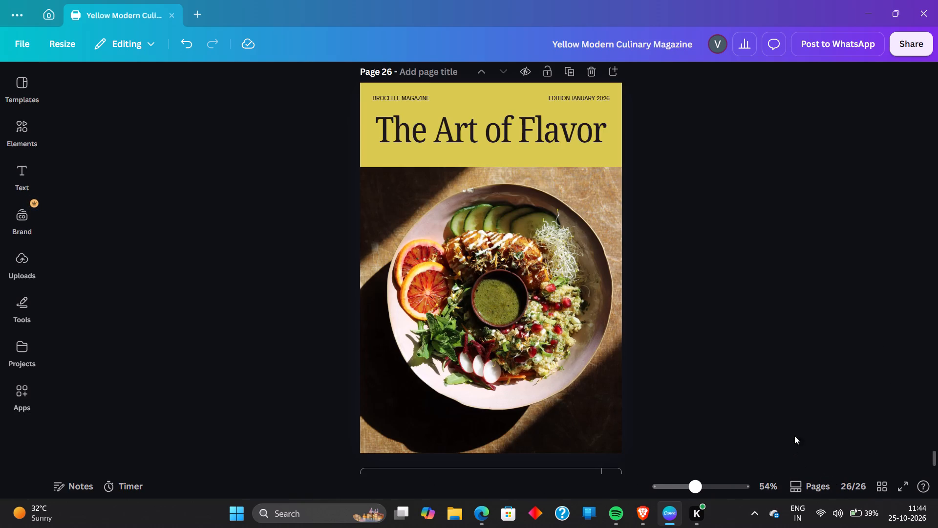
key("Insert")
scroll(806, 383, "down", 6)
scroll(796, 369, "up", 7)
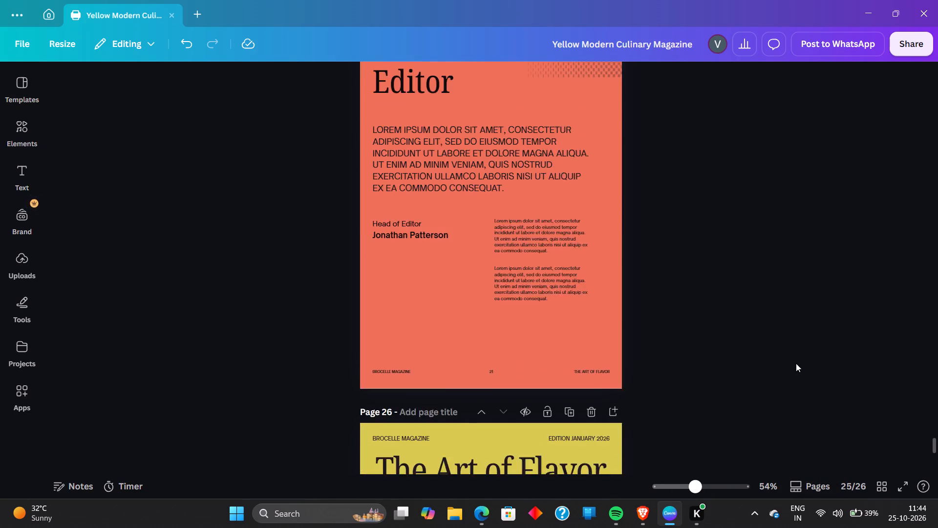
scroll(796, 363, "up", 20)
scroll(796, 363, "up", 19)
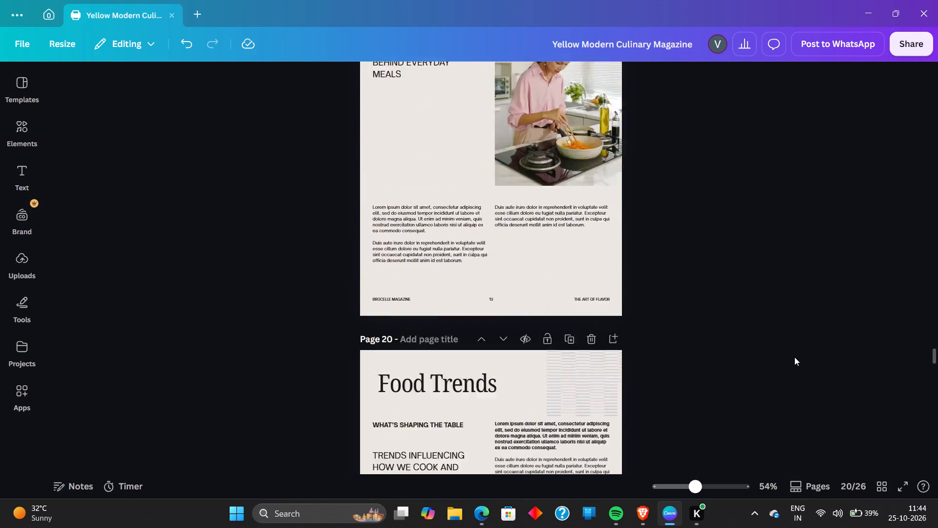
scroll(794, 357, "up", 14)
scroll(794, 357, "up", 18)
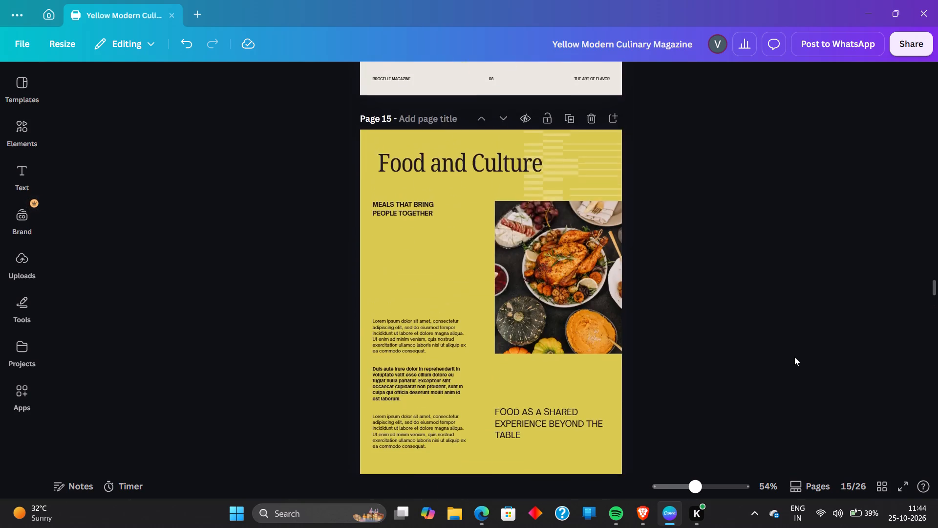
scroll(794, 357, "up", 20)
scroll(794, 357, "up", 5)
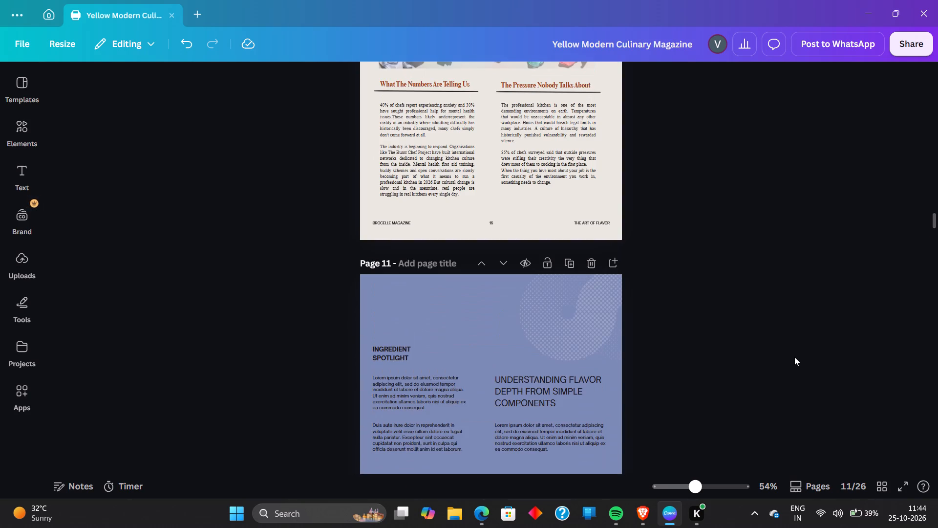
scroll(794, 357, "up", 5)
left_click(557, 216)
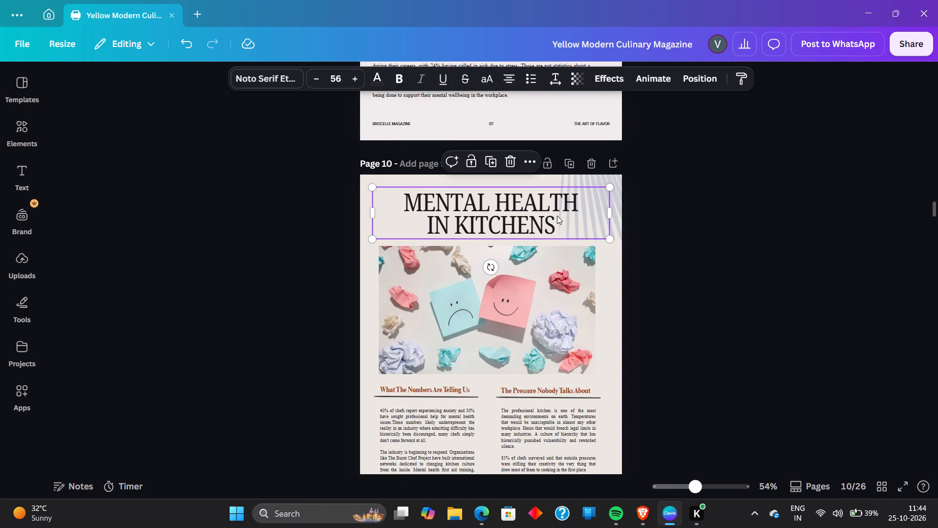
left_click(531, 162)
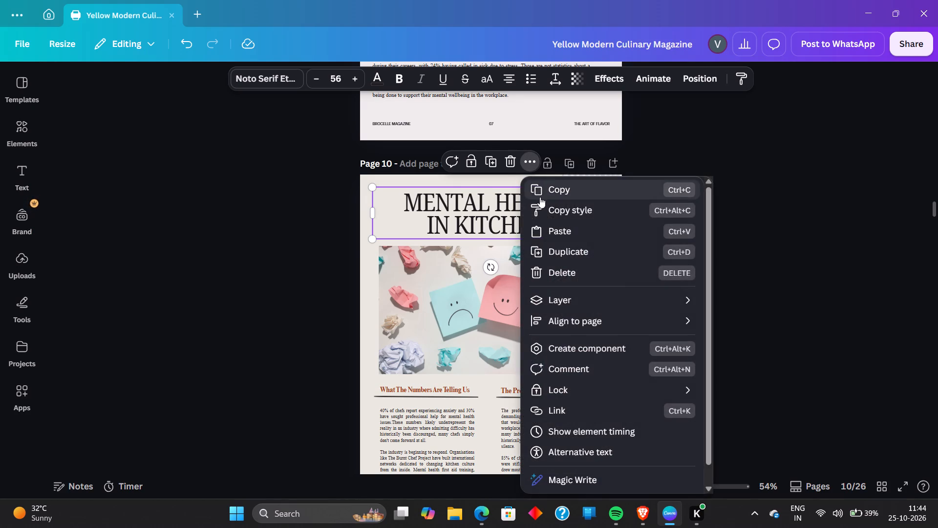
left_click(540, 197)
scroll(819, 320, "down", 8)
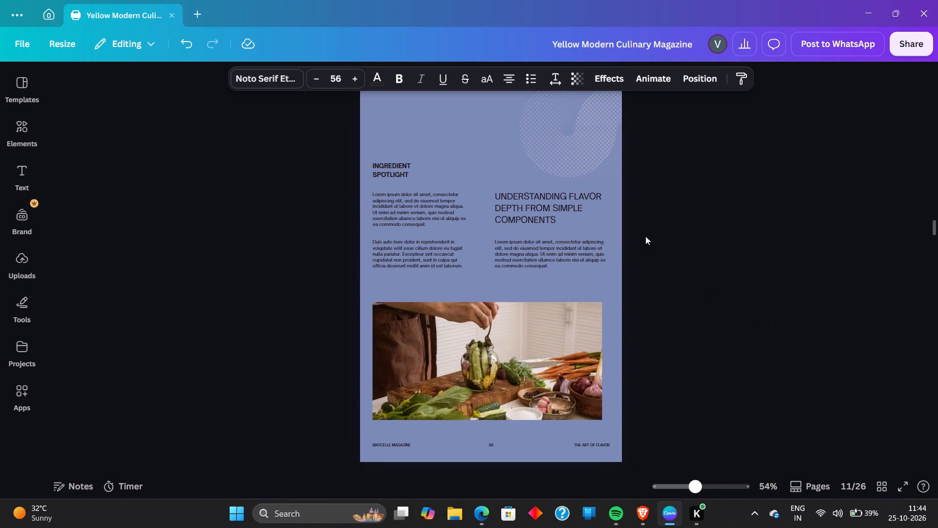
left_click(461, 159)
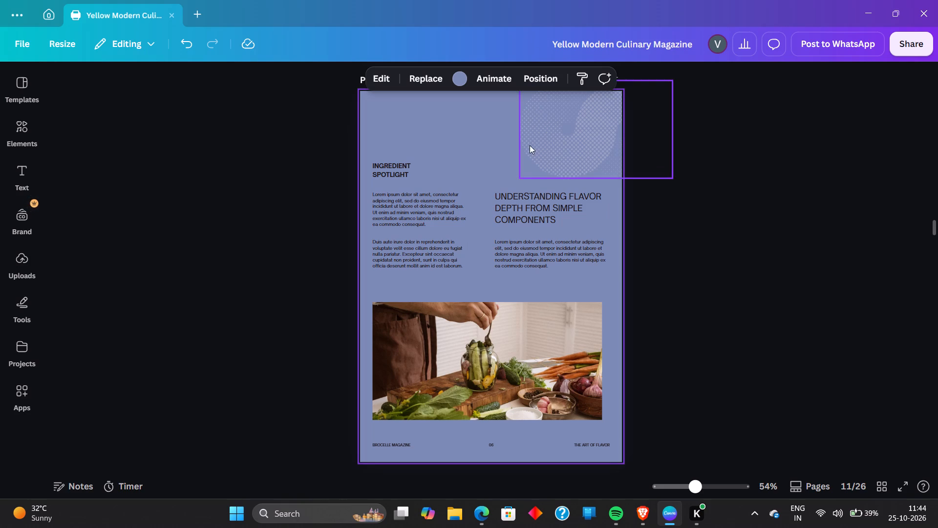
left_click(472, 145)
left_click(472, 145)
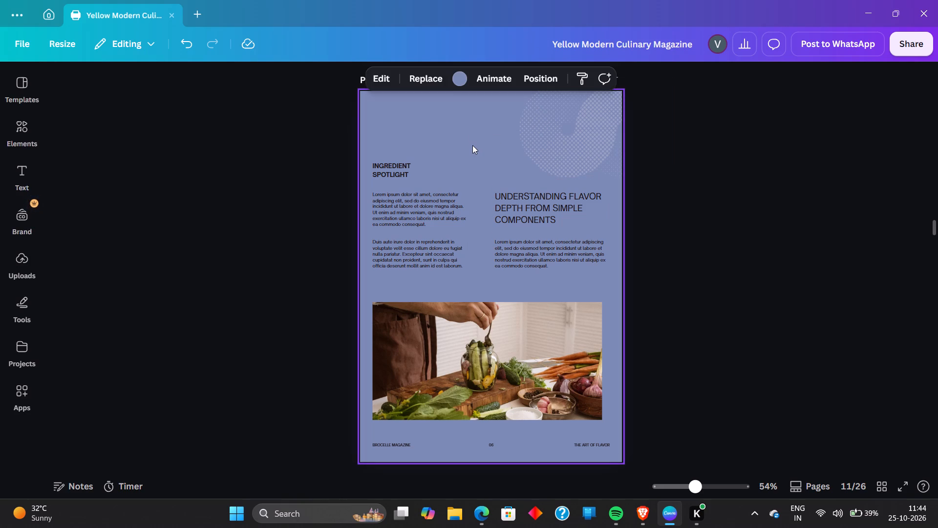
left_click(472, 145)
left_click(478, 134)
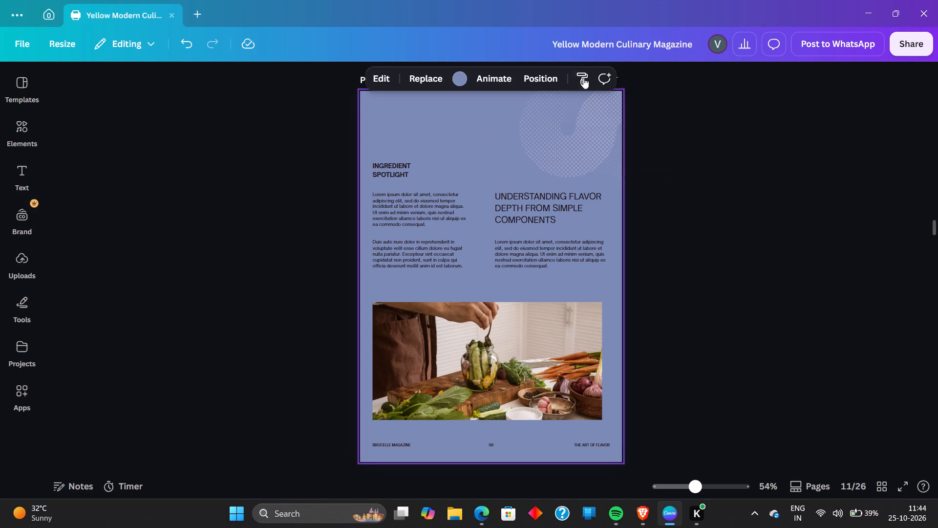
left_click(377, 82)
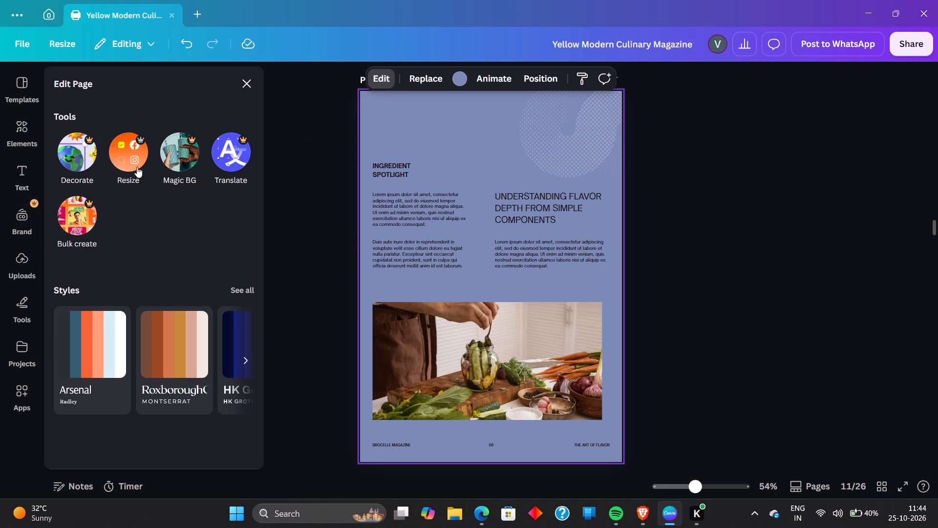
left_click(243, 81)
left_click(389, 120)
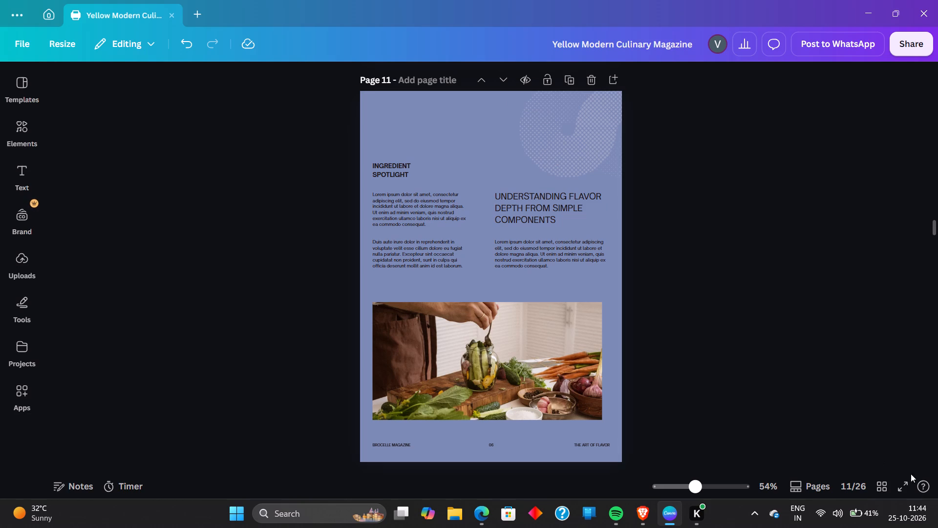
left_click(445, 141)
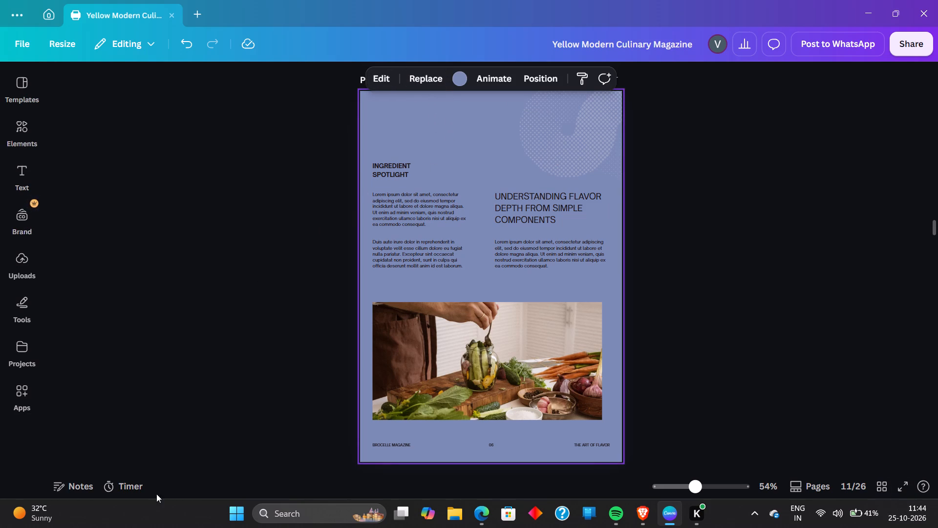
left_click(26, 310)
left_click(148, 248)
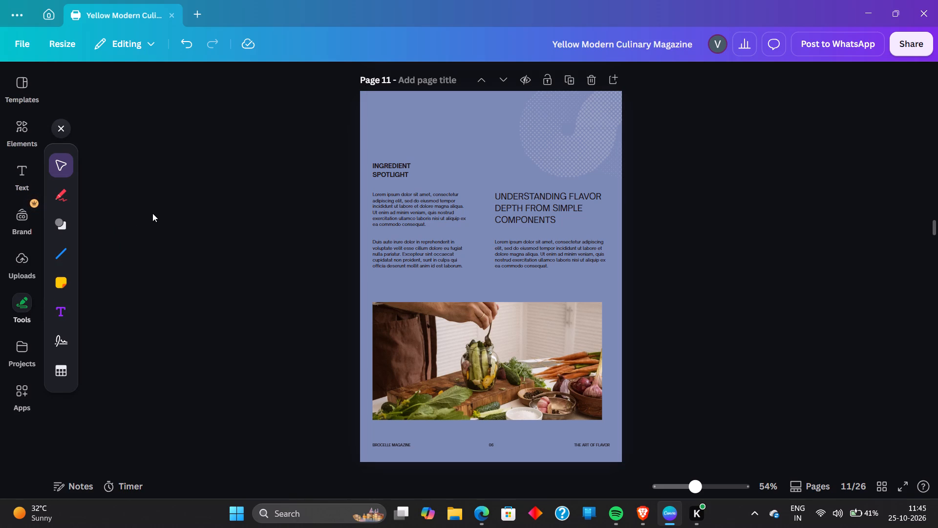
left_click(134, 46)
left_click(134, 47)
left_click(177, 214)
Paste the copied Mental Health in Kitchens title at the top of page 11.
left_click(417, 136)
right_click(417, 136)
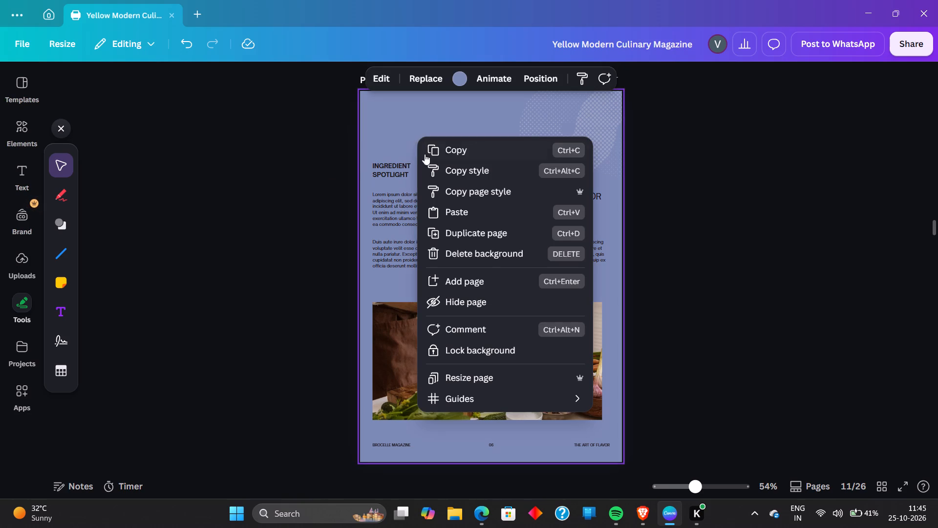
left_click(463, 219)
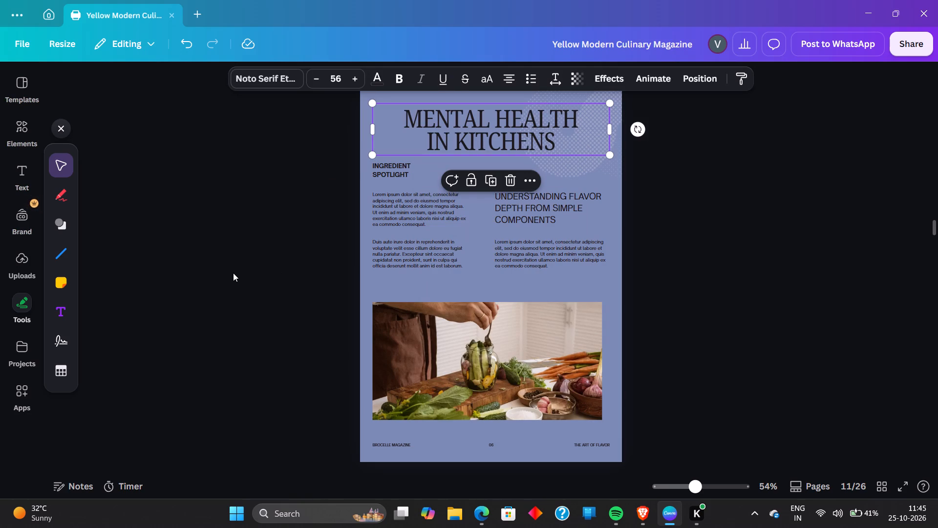
left_click(233, 273)
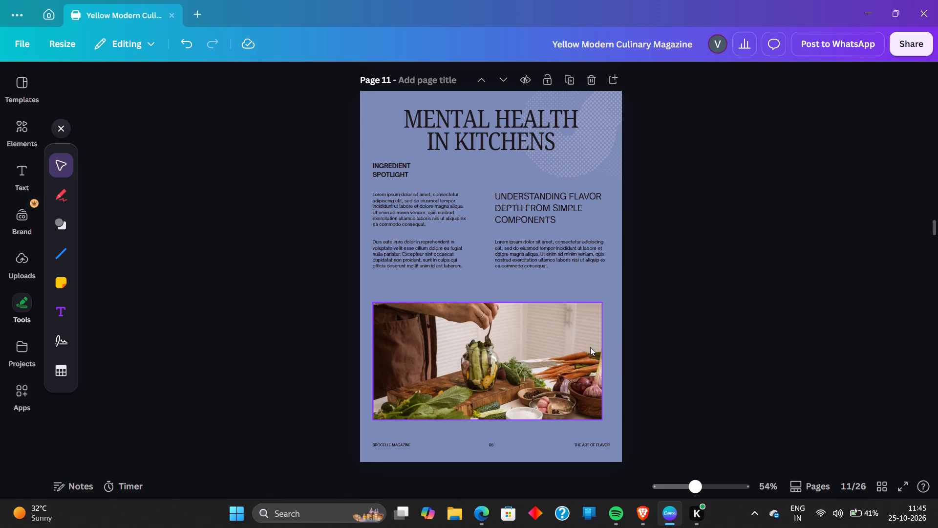
left_click(237, 323)
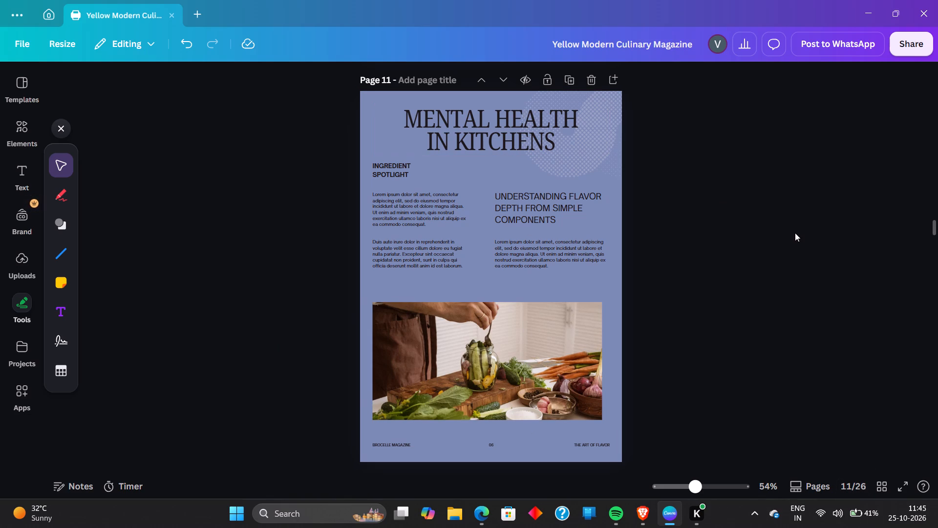
Copy the heading It's Time The Culinary World Talked About This from page 9 and paste it onto page 11.
scroll(795, 233, "up", 12)
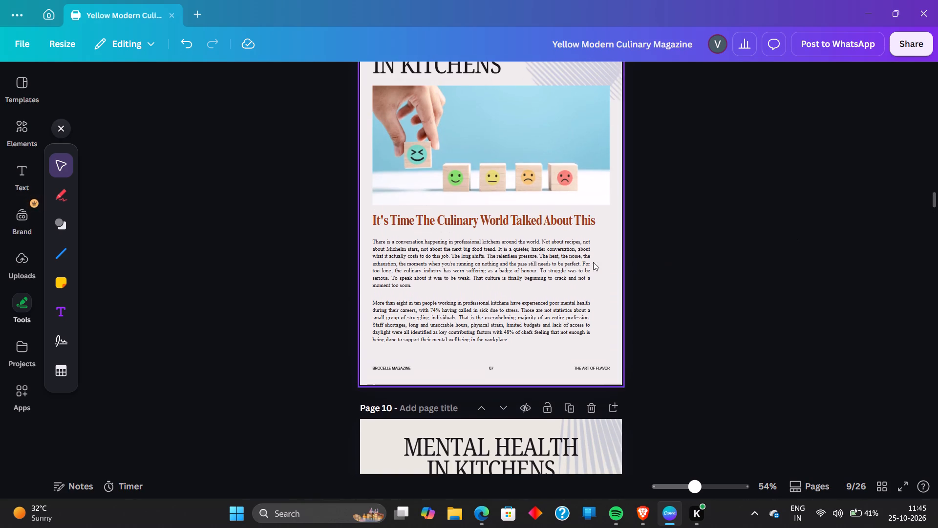
left_click(553, 226)
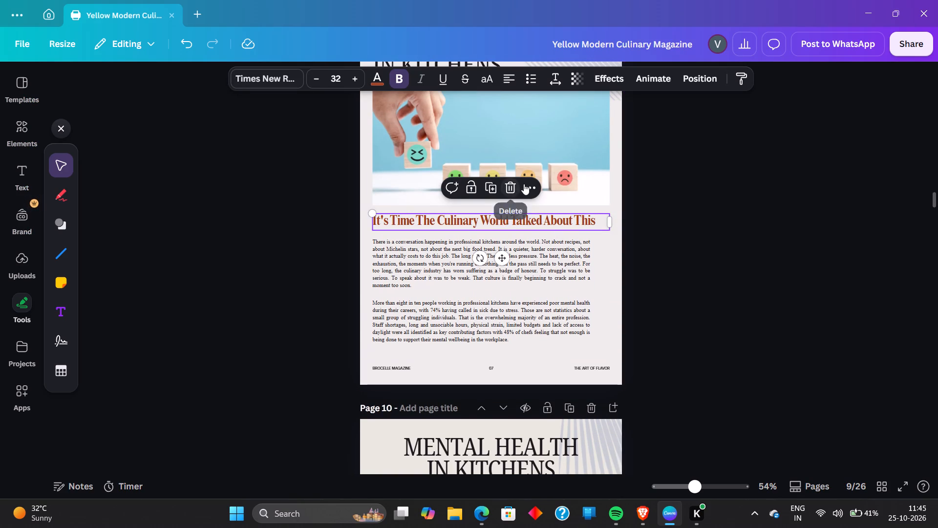
left_click(531, 186)
left_click(540, 220)
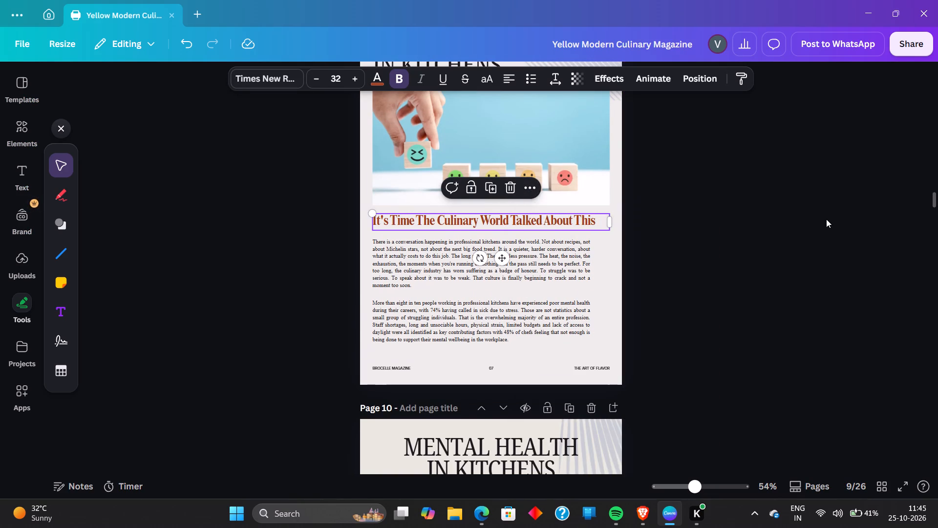
scroll(826, 219, "down", 12)
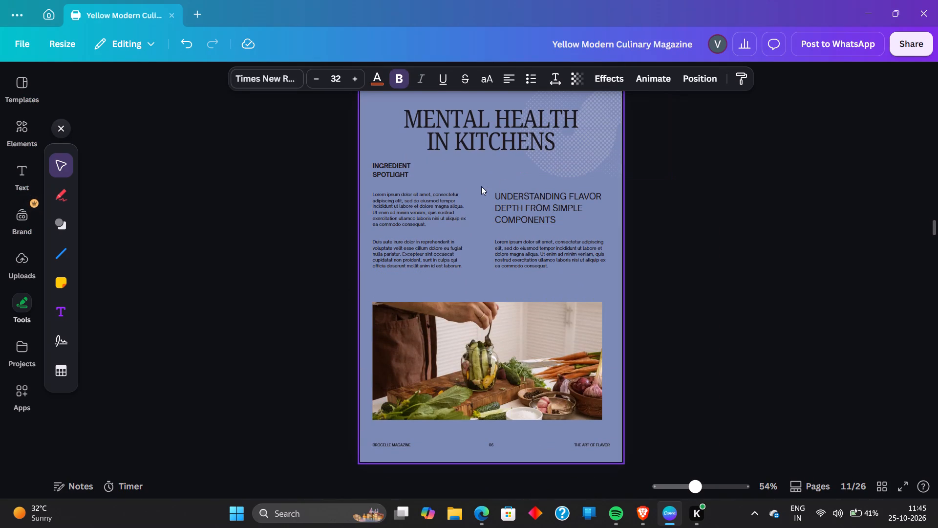
left_click(481, 186)
right_click(481, 186)
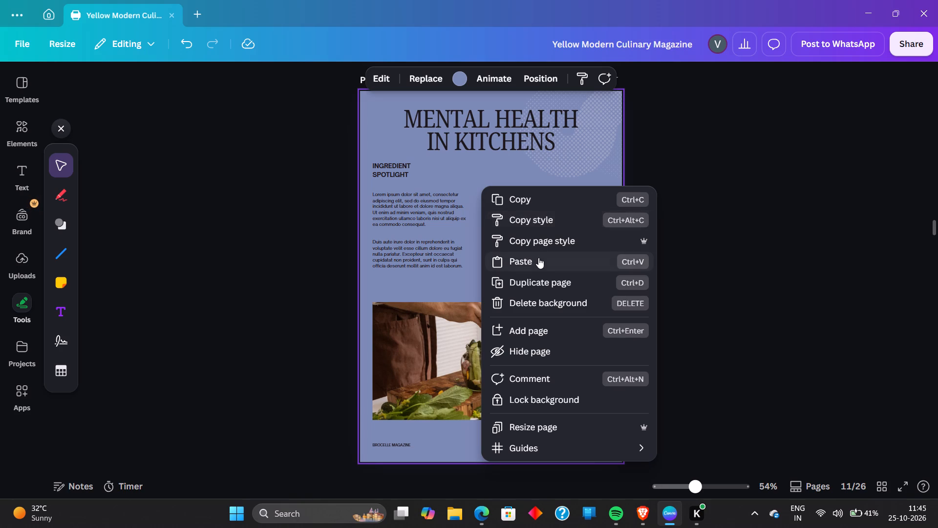
left_click(538, 258)
left_click(777, 220)
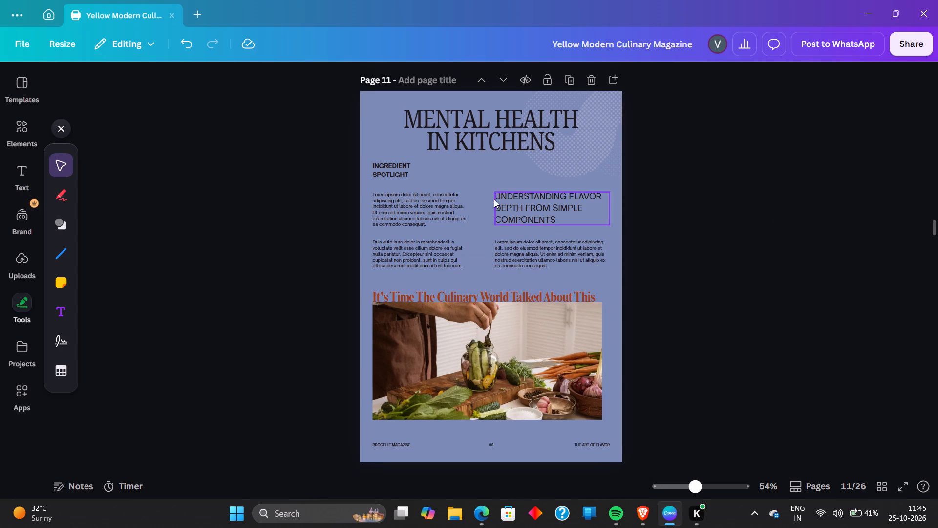
Move the pasted orange heading directly below the Mental Health in Kitchens title on page 11.
left_click_drag(536, 298, 554, 233)
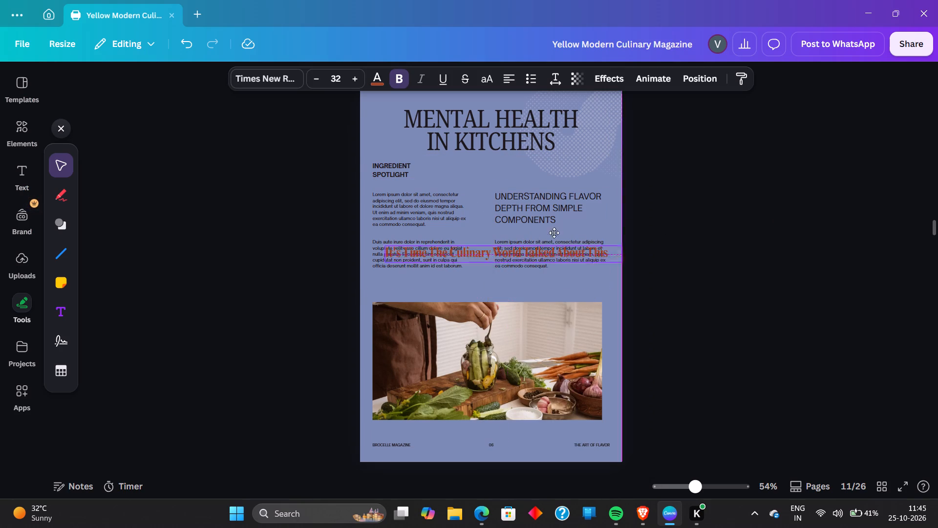
left_click_drag(554, 233, 540, 157)
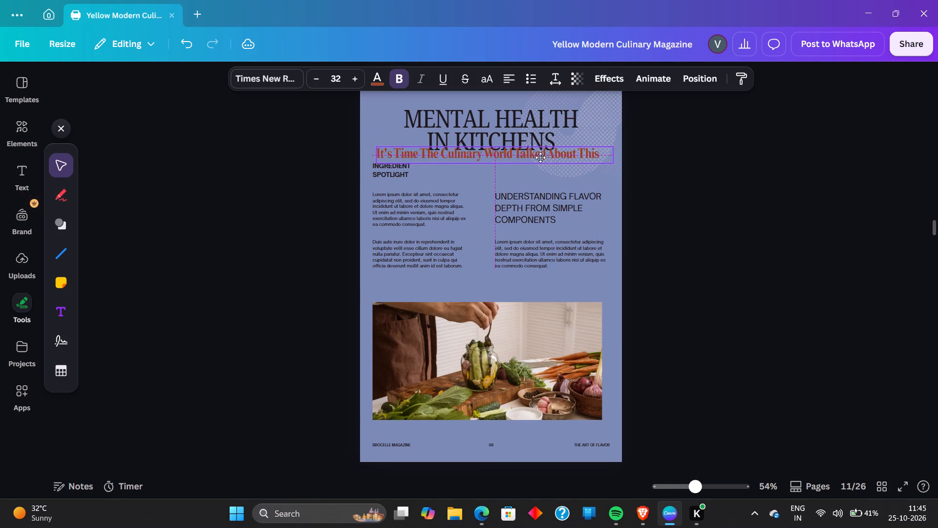
left_click_drag(540, 157, 546, 165)
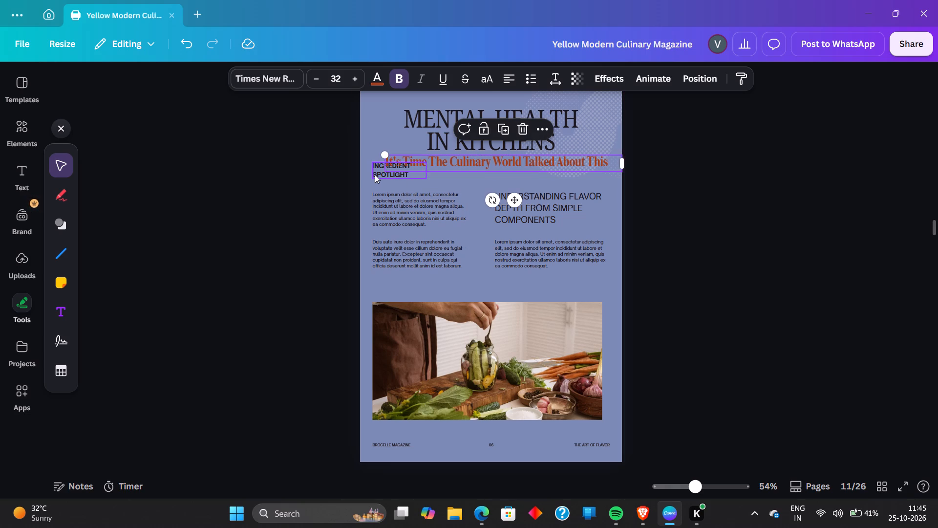
Delete the Ingredient Spotlight text box from page 11.
left_click(375, 175)
left_click(422, 136)
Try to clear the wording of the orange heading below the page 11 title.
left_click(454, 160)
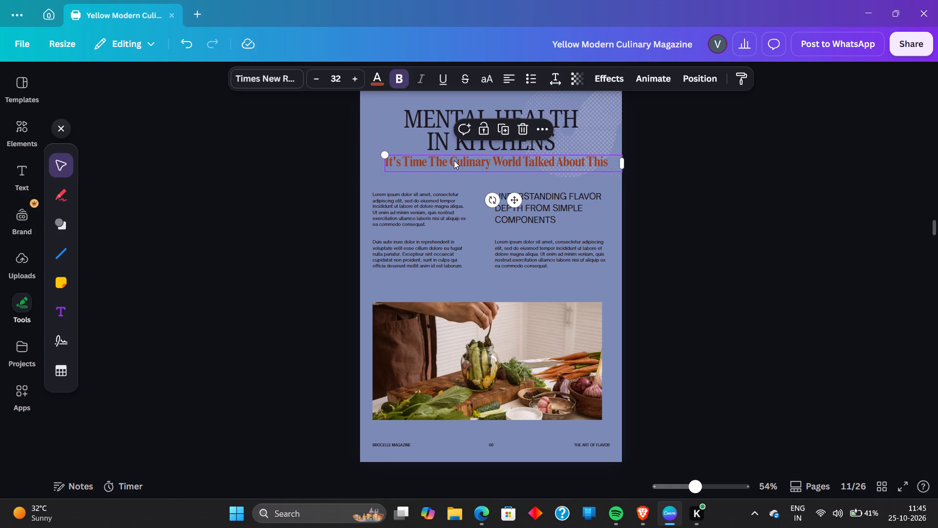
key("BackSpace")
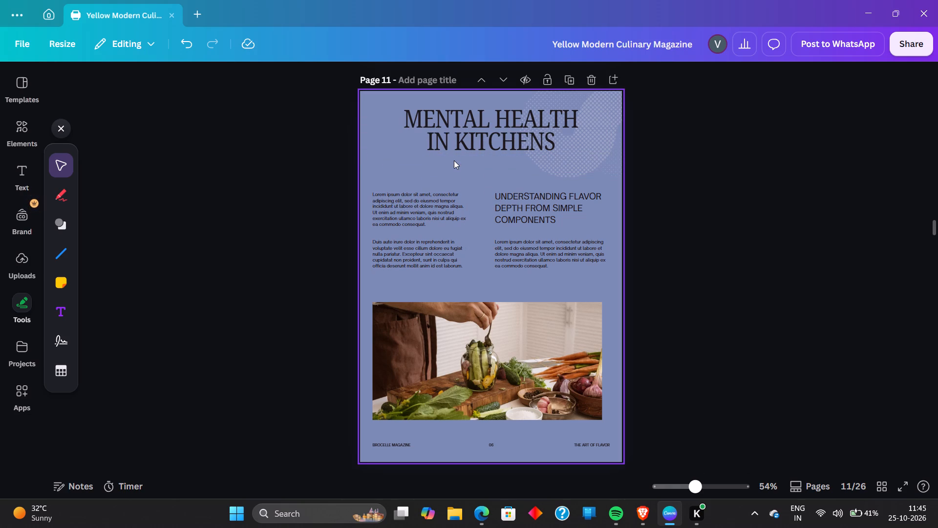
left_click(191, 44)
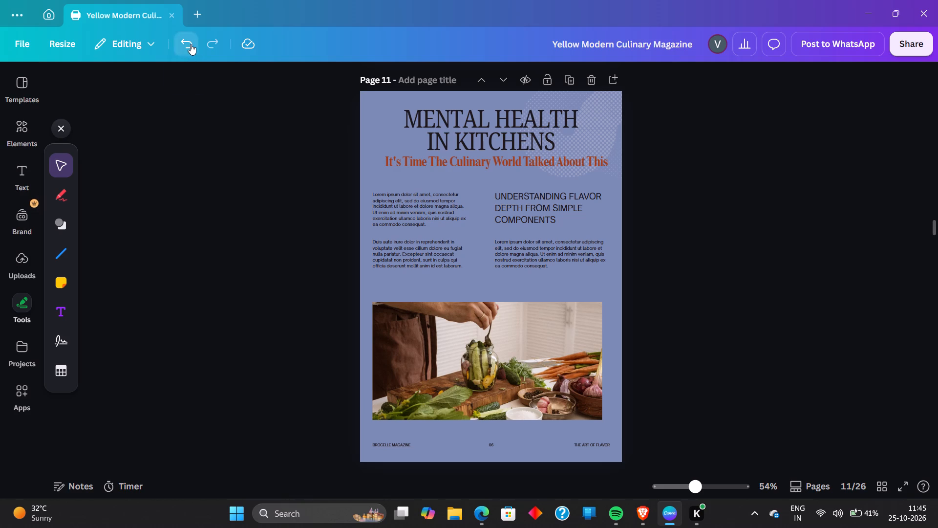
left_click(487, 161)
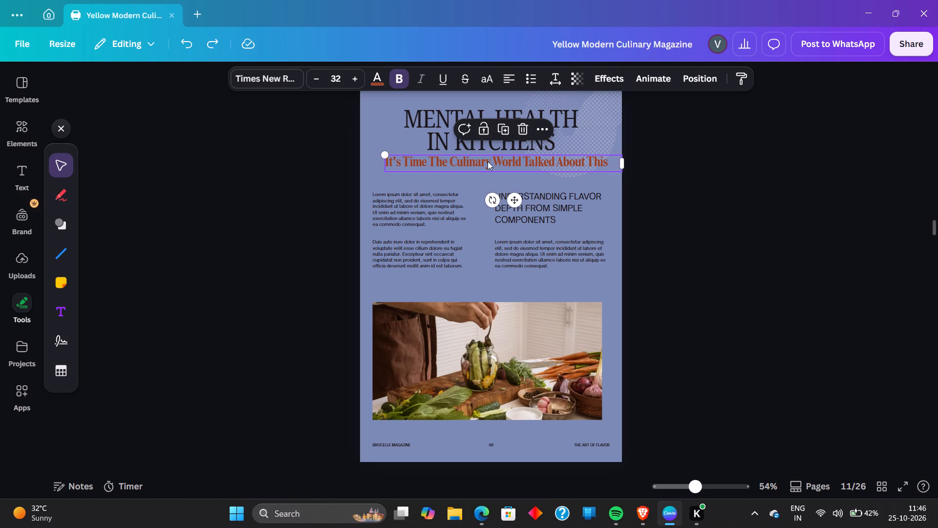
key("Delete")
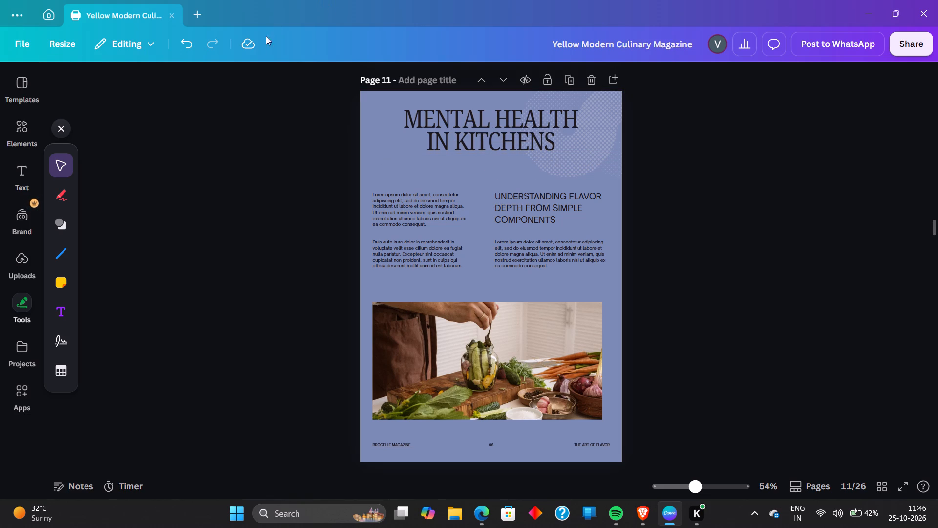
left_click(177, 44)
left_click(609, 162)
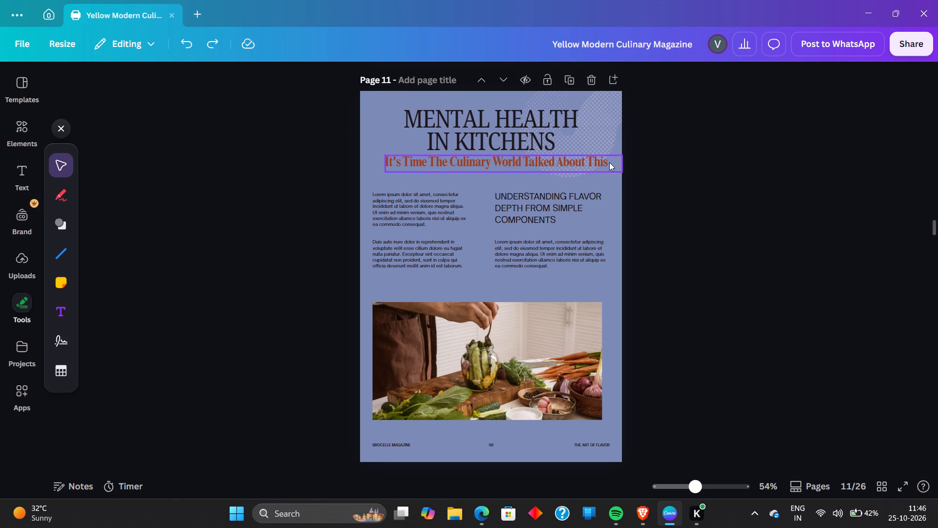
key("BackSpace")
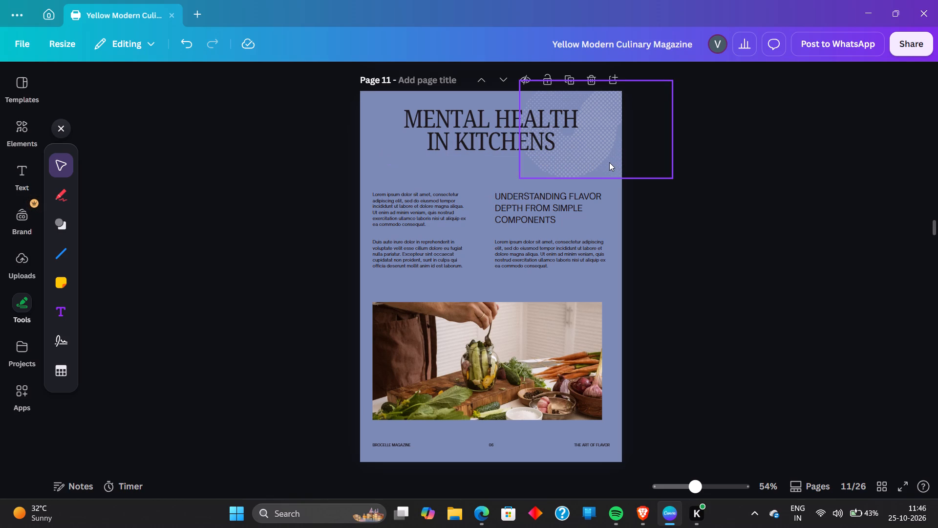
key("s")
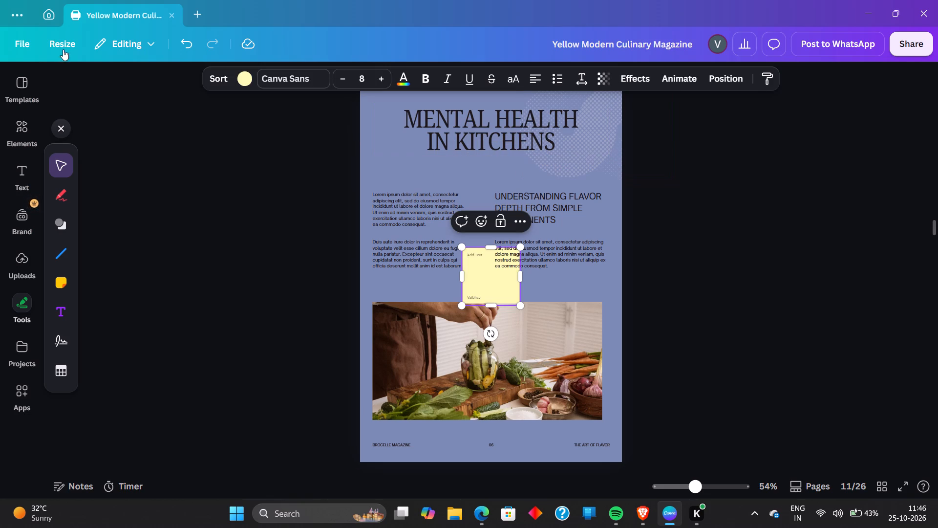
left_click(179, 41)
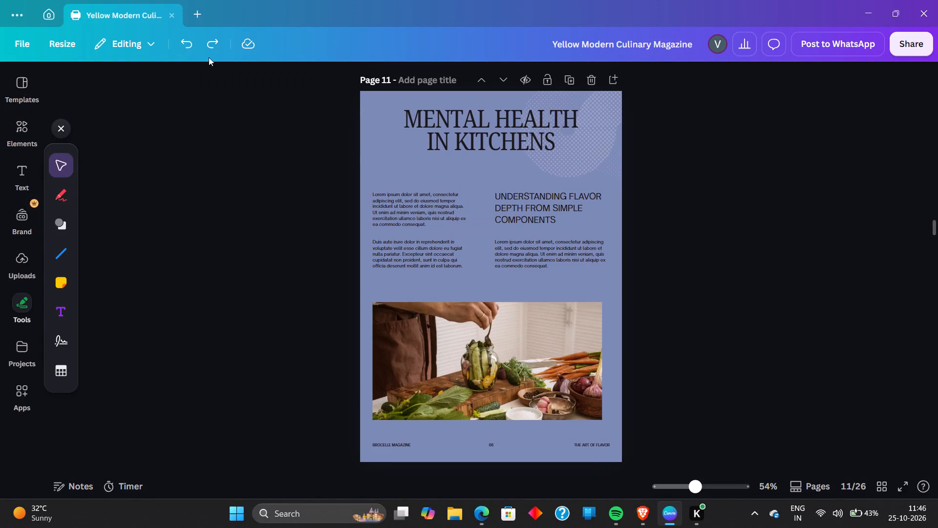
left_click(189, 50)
Replace the orange heading's text on page 11 with WHAT NEEDS TO CHANGE AND HOW.
left_click(503, 159)
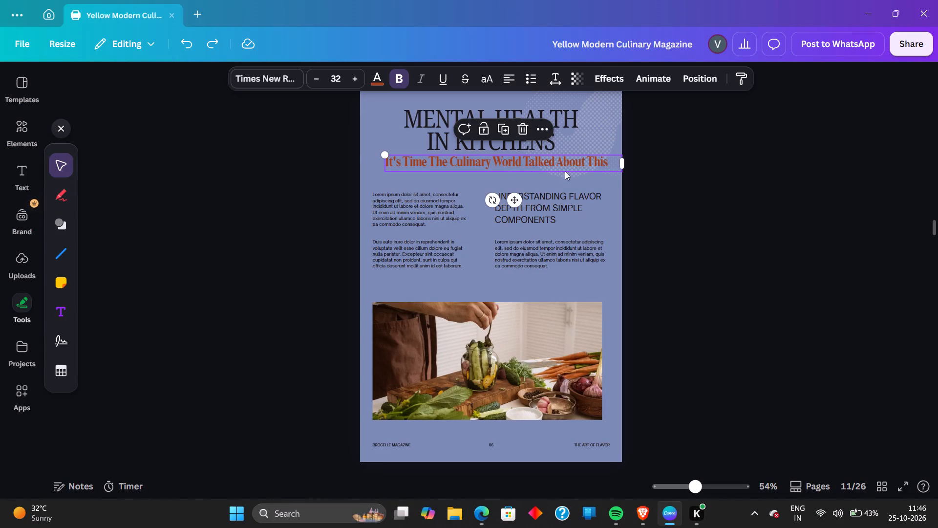
left_click(606, 164)
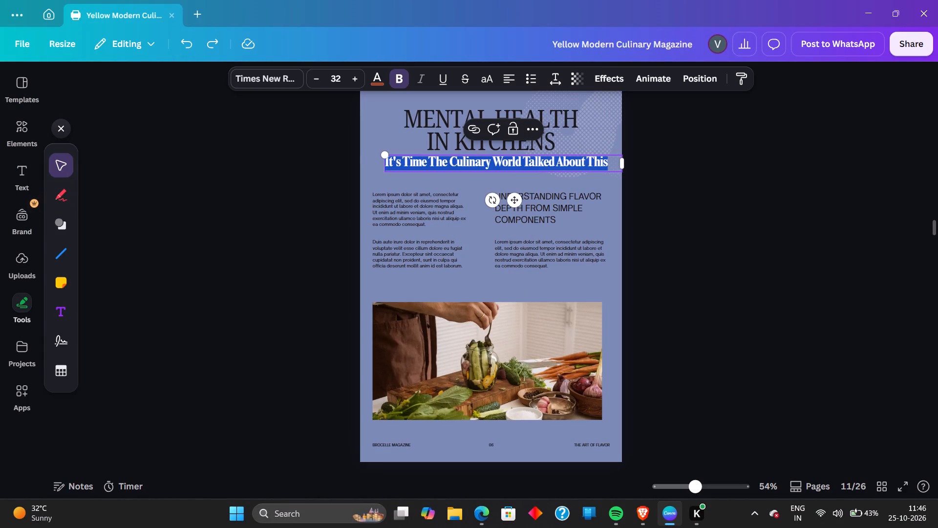
key("BackSpace")
key("s")
key("BackSpace")
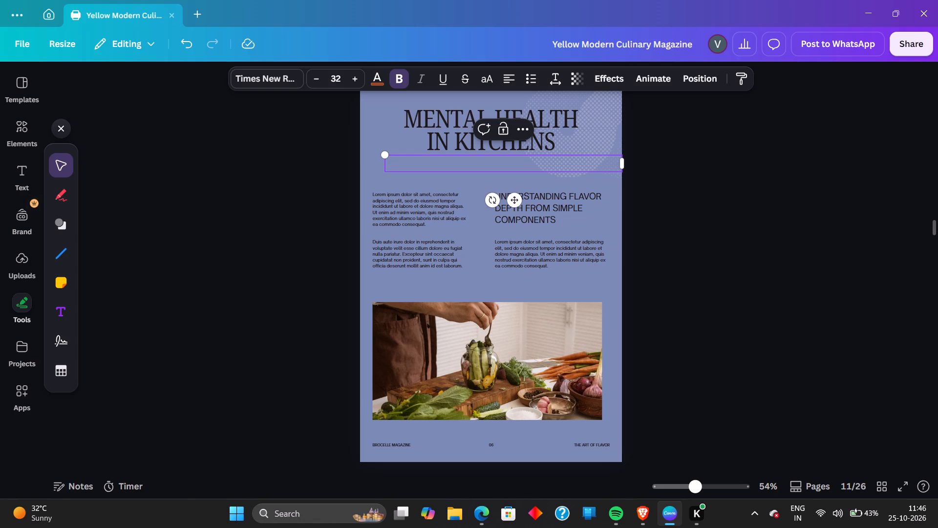
type("WHAT")
key("space")
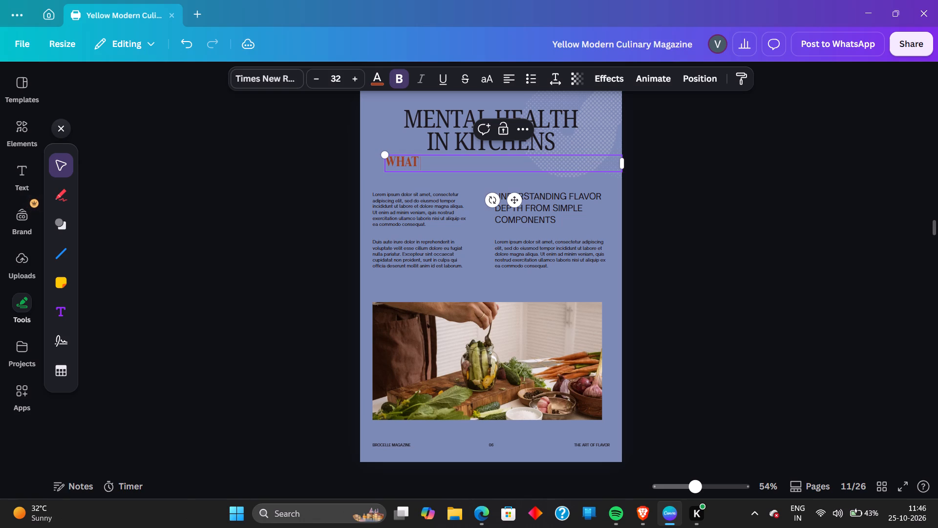
type("NEEDS")
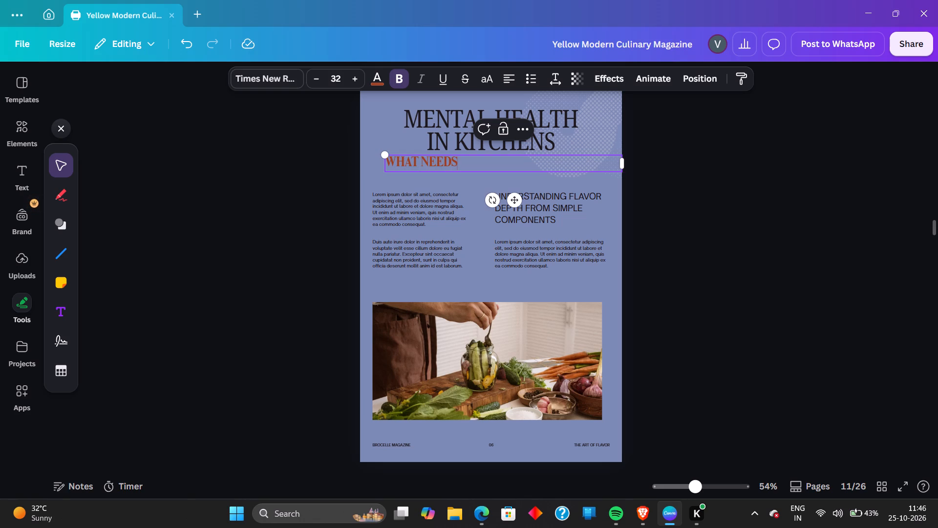
key("space")
type("TO CHAN")
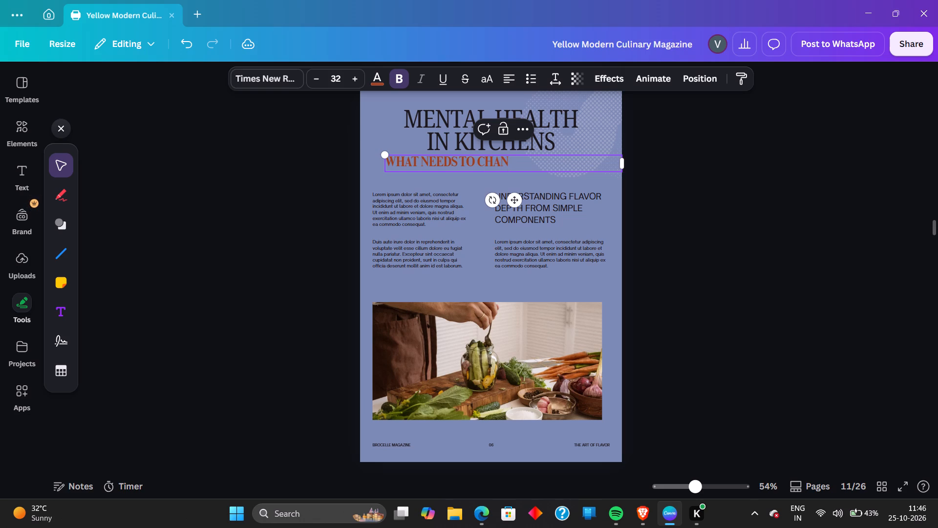
type("GE")
key("space")
type("AD")
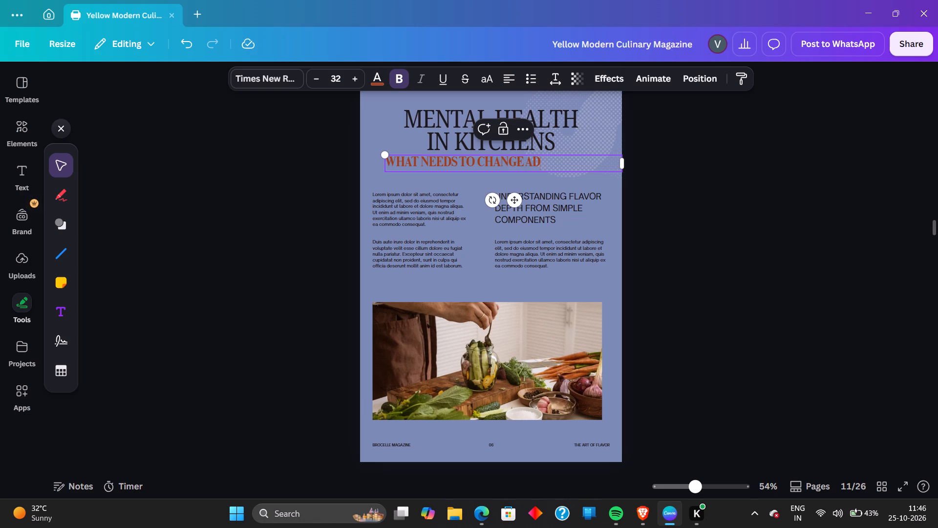
key("BackSpace")
type("ND HOW")
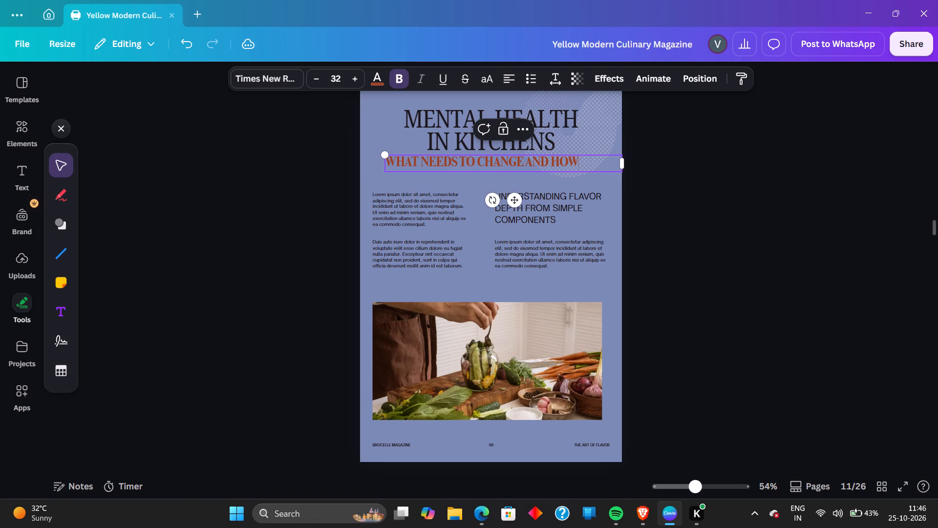
left_click(678, 262)
left_click(459, 161)
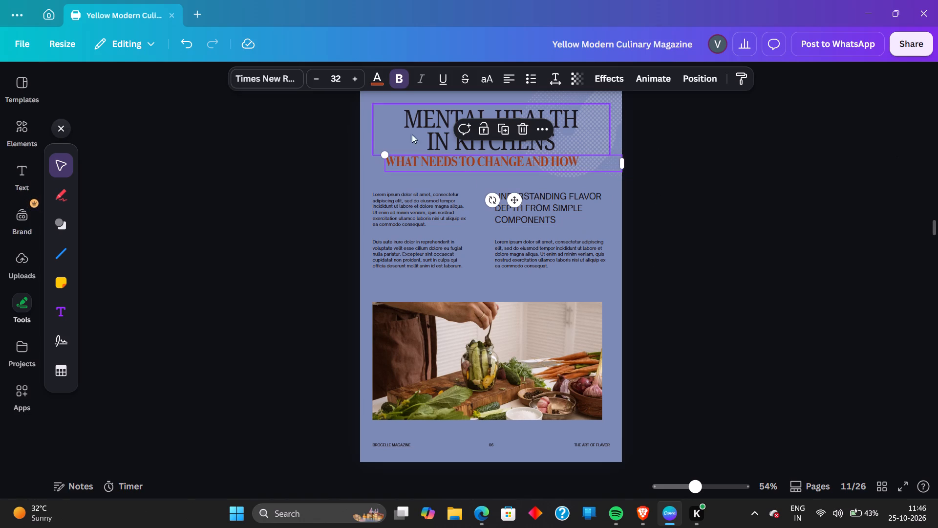
Recolour the WHAT NEEDS TO CHANGE AND HOW heading on page 11 to the off-white text colour #edece9.
left_click(371, 83)
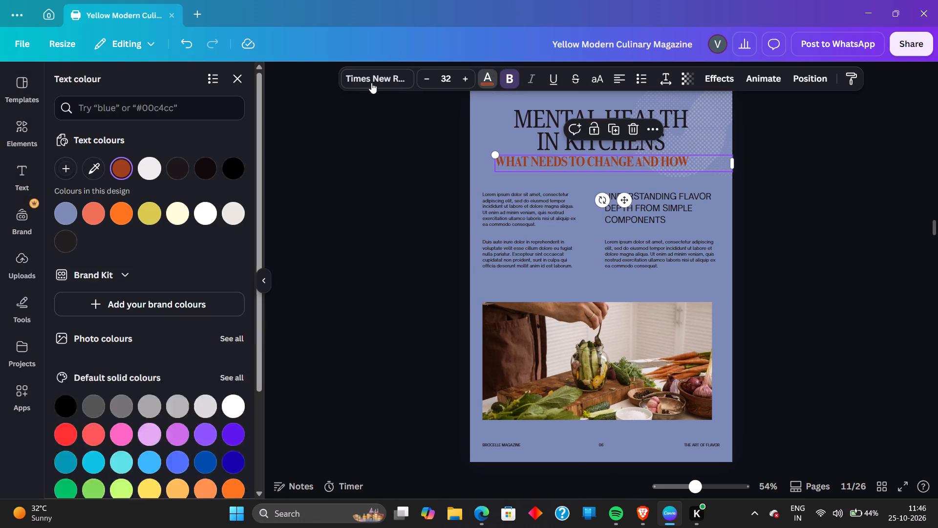
left_click(151, 173)
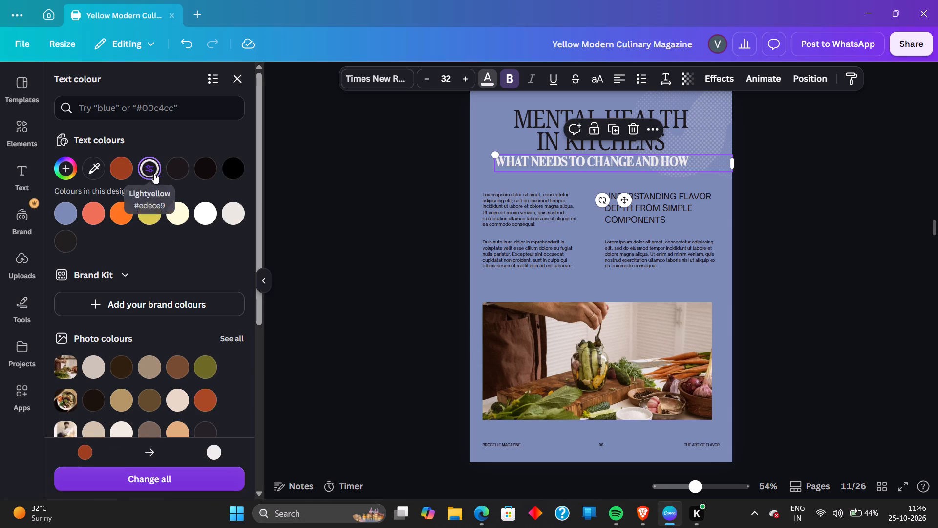
left_click(285, 190)
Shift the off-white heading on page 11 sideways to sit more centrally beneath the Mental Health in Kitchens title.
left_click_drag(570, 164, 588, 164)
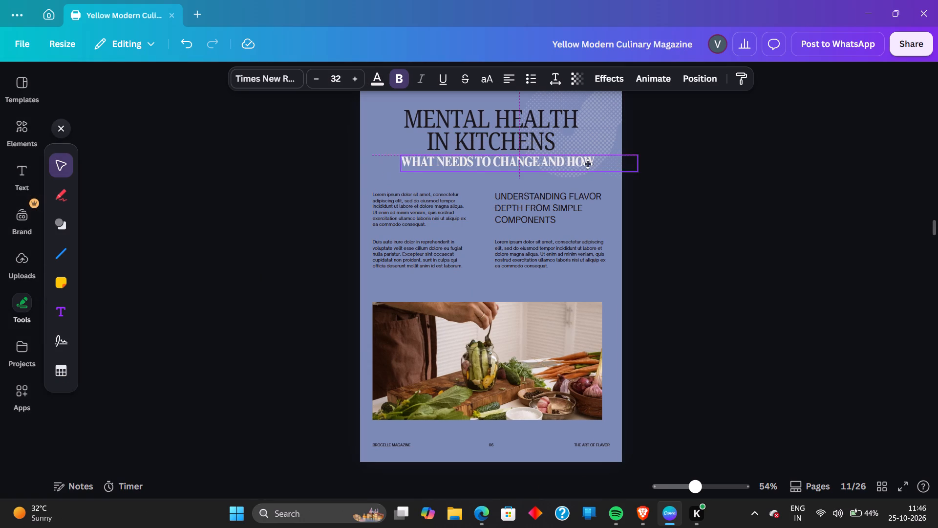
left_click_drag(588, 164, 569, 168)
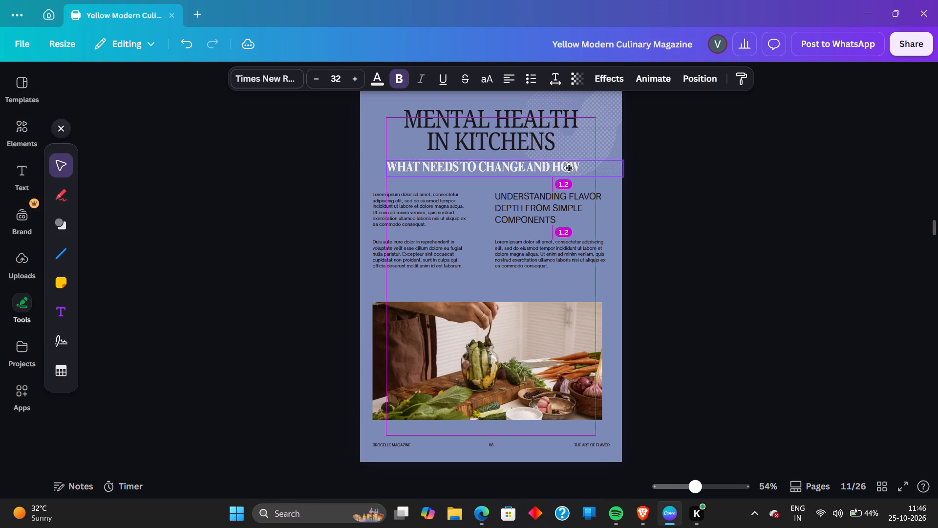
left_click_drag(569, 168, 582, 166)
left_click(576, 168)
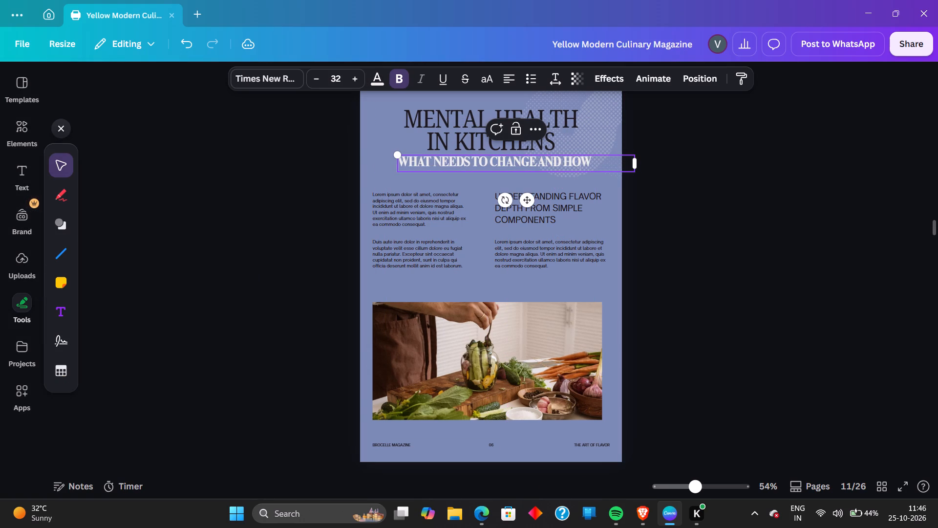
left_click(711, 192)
Left-align the Mental Health in Kitchens title on page 11.
left_click(529, 141)
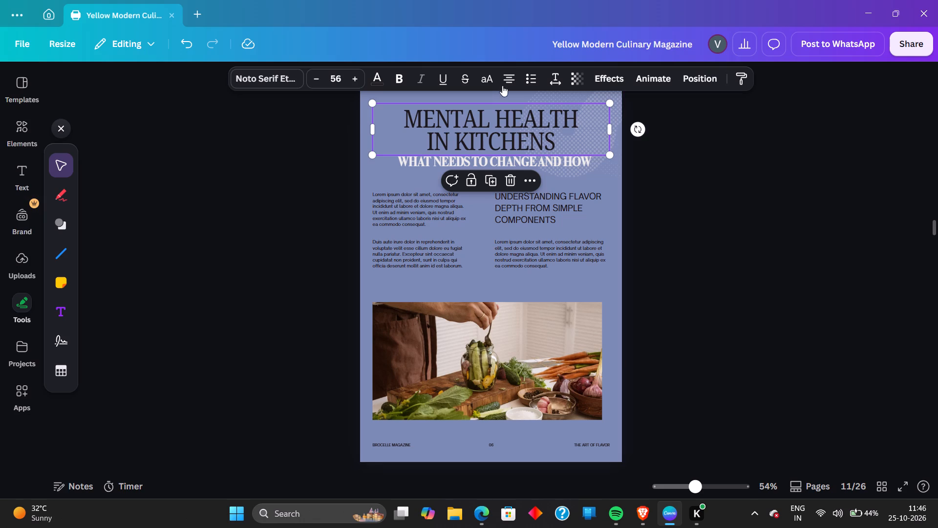
left_click(507, 79)
left_click(904, 297)
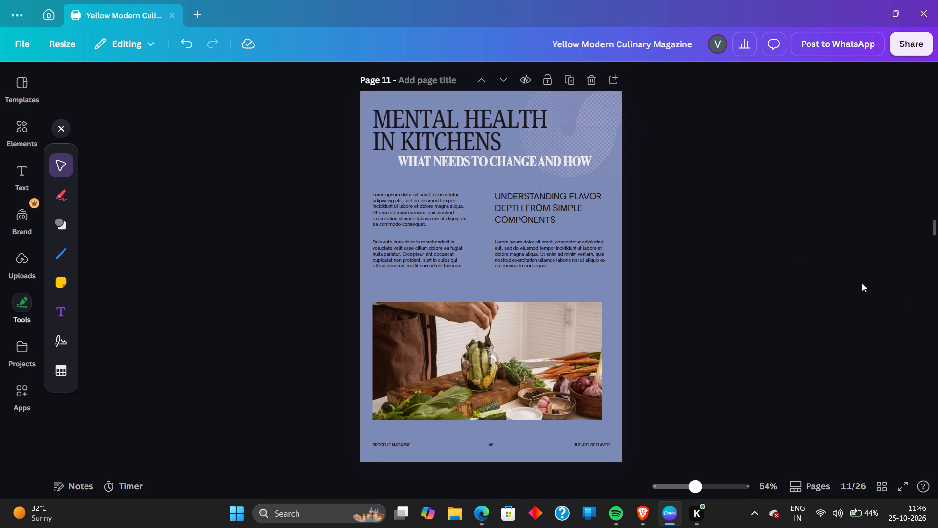
Move the off-white heading so it lines up with the left edge of the page 11 title.
left_click_drag(562, 162, 521, 163)
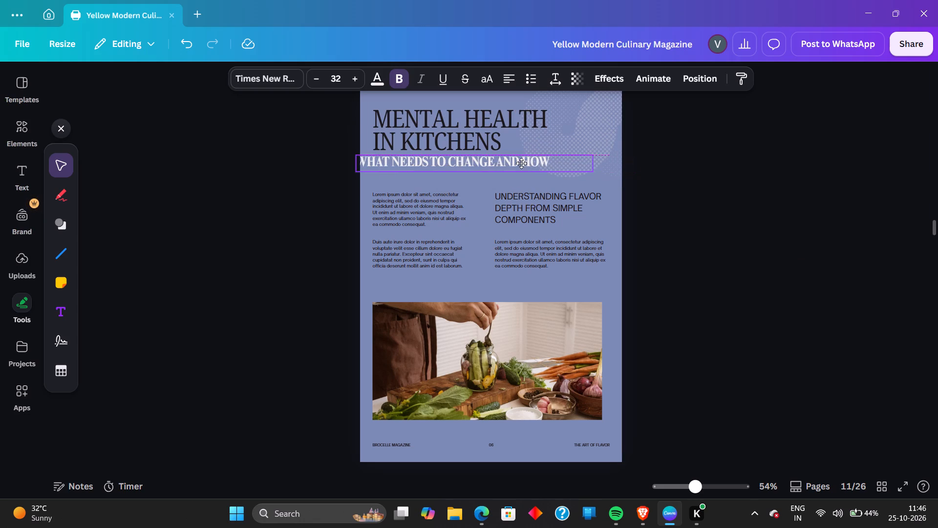
left_click_drag(521, 163, 537, 161)
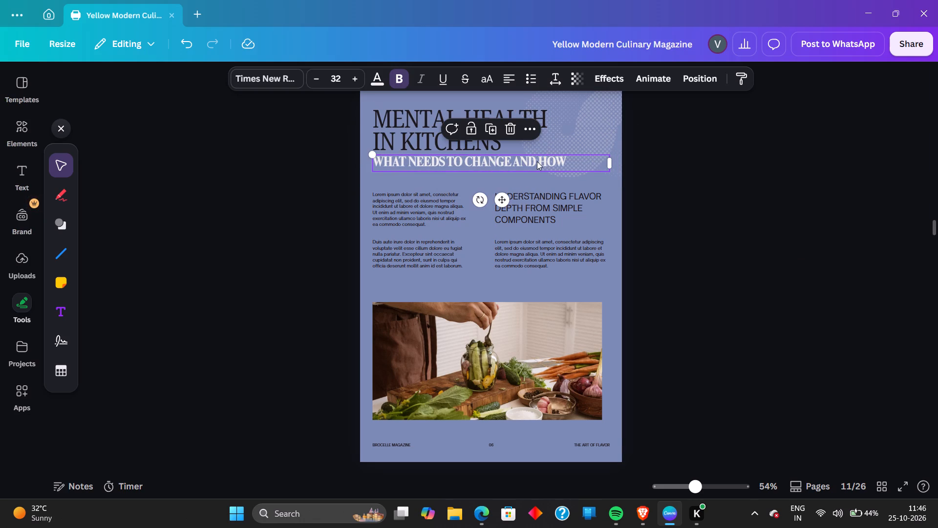
left_click(751, 221)
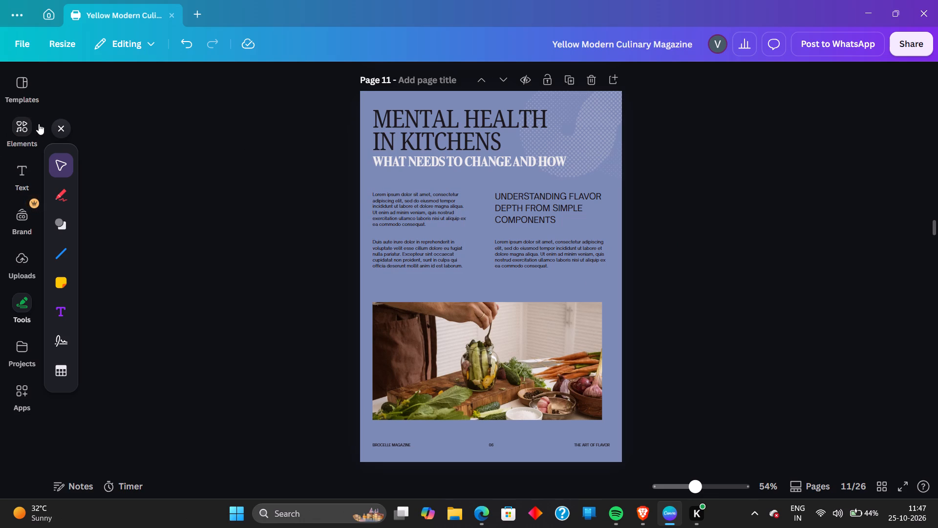
Search the elements library for LINE and show all the matching graphics.
left_click(16, 132)
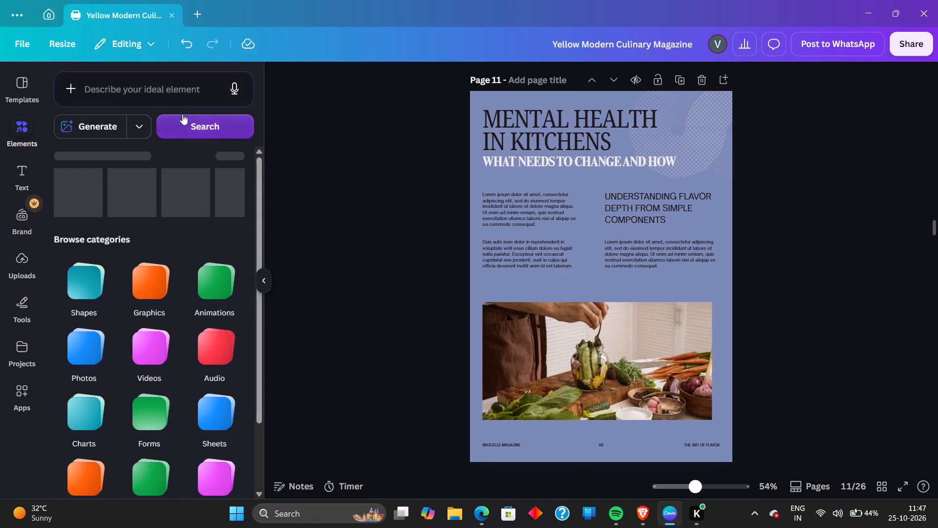
left_click(164, 94)
type("LINE")
key("Return")
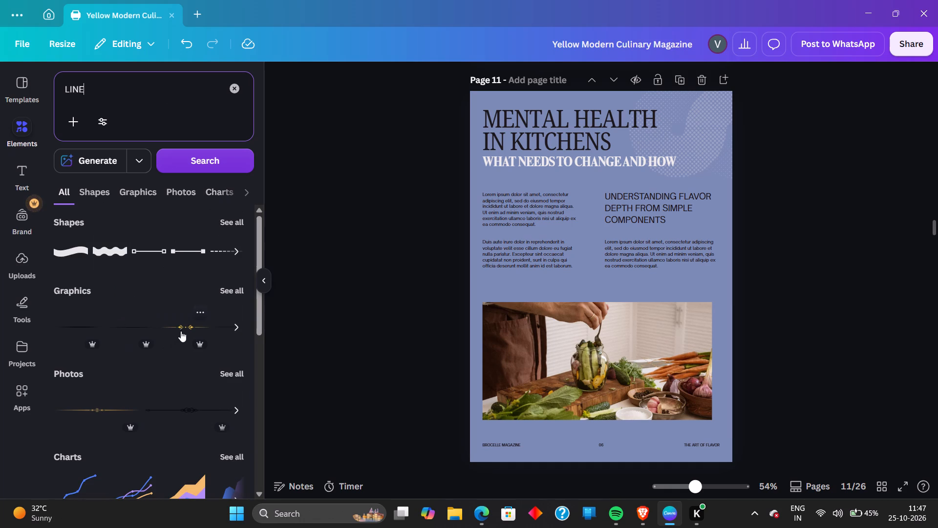
left_click(233, 287)
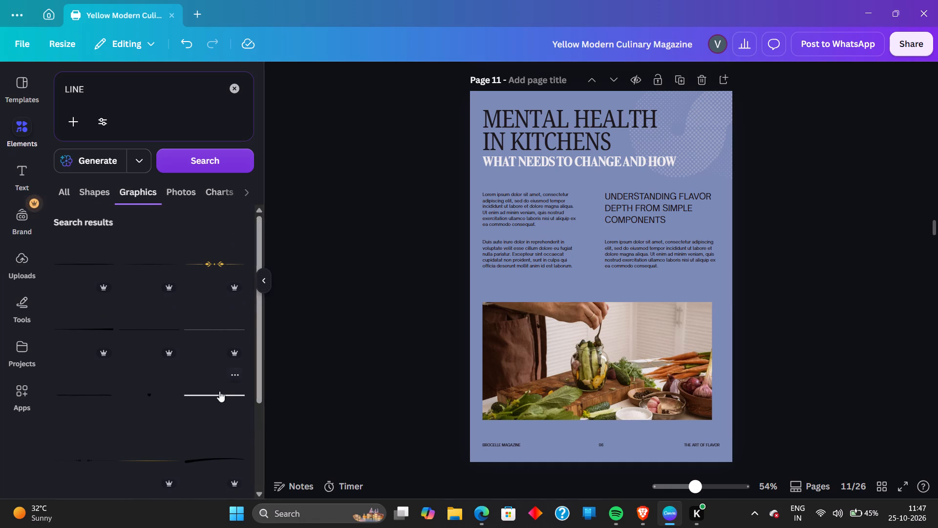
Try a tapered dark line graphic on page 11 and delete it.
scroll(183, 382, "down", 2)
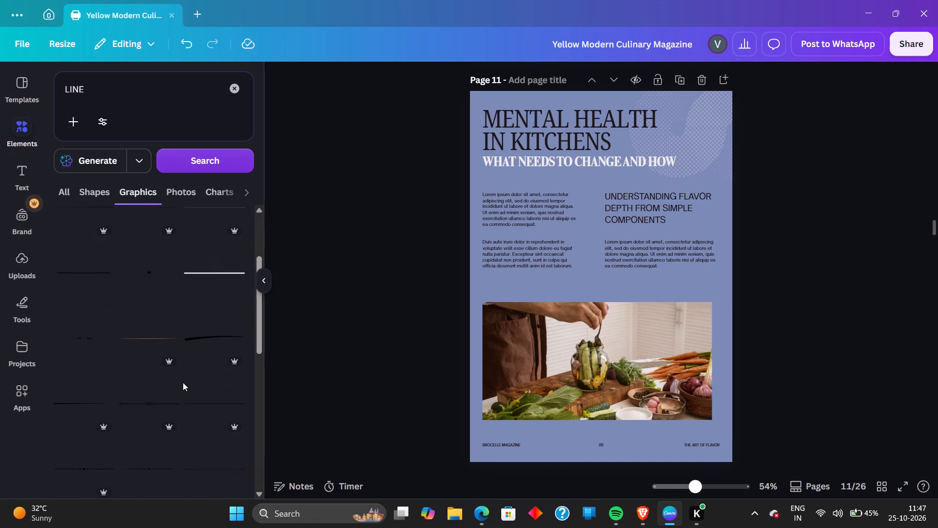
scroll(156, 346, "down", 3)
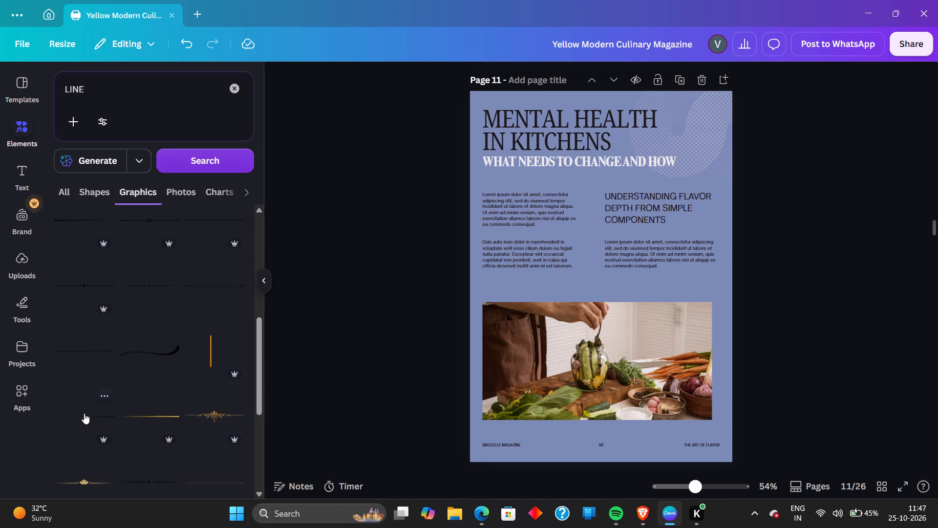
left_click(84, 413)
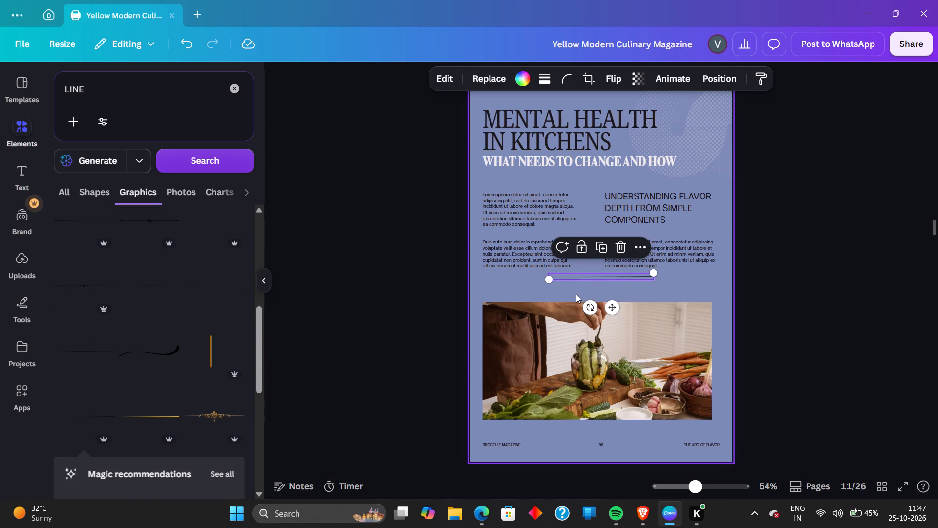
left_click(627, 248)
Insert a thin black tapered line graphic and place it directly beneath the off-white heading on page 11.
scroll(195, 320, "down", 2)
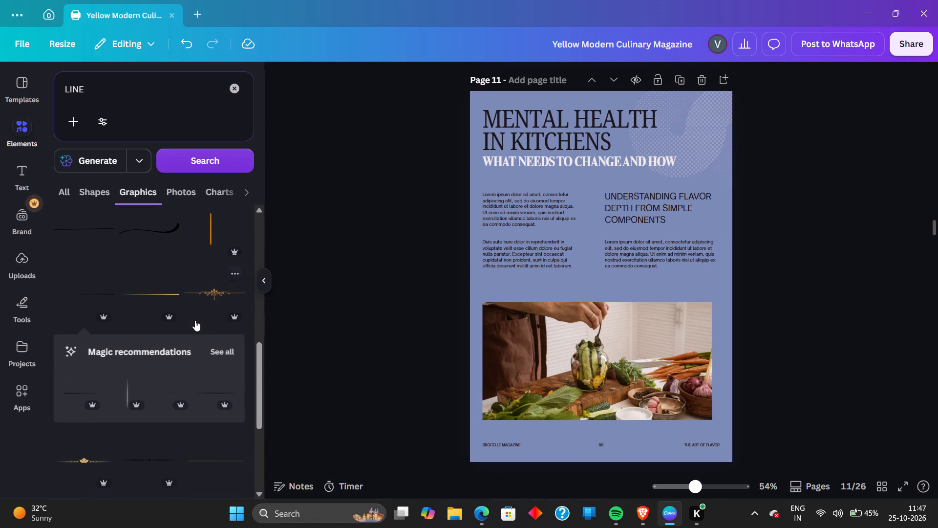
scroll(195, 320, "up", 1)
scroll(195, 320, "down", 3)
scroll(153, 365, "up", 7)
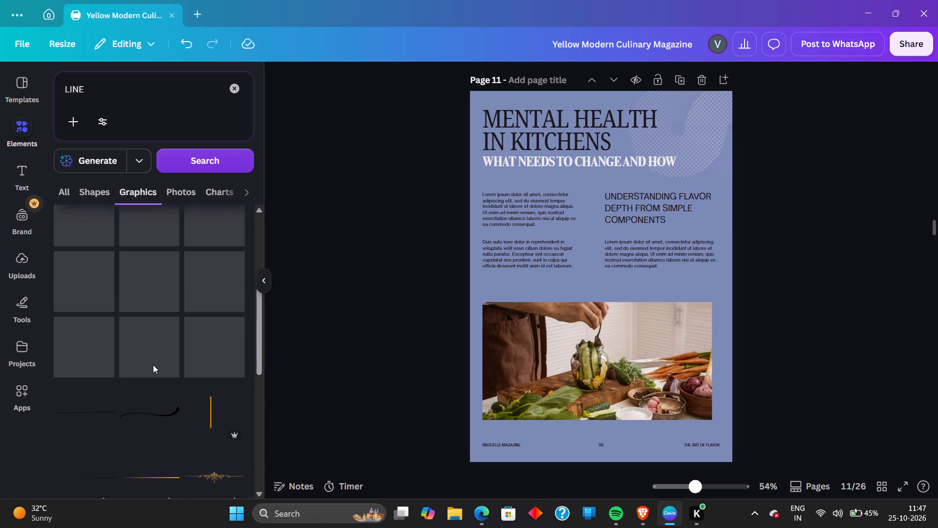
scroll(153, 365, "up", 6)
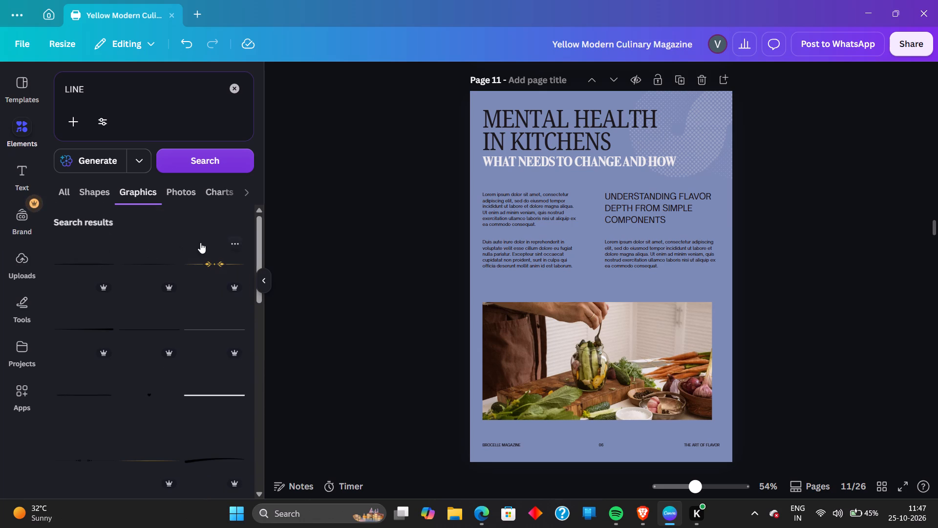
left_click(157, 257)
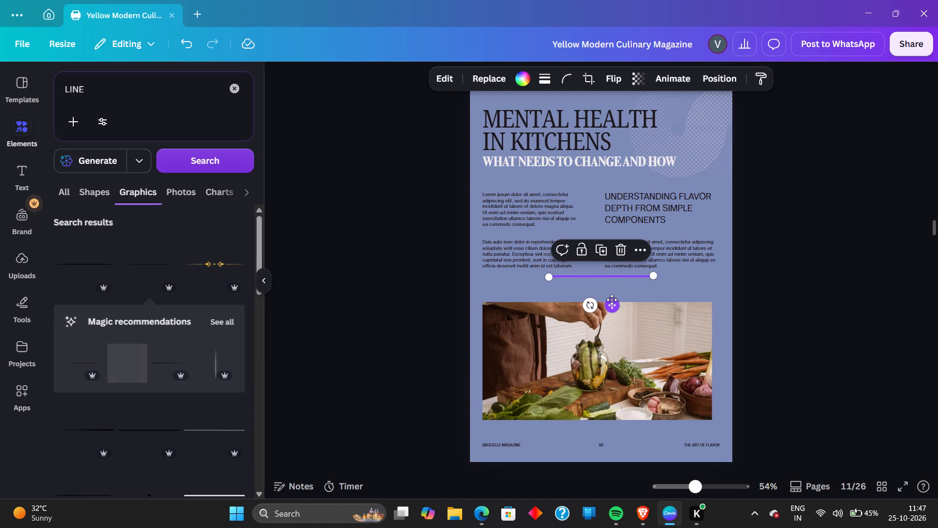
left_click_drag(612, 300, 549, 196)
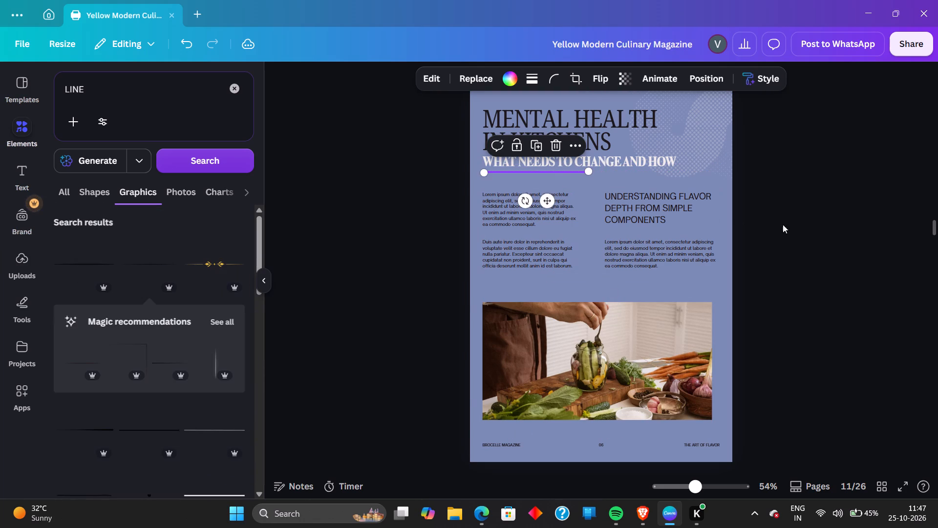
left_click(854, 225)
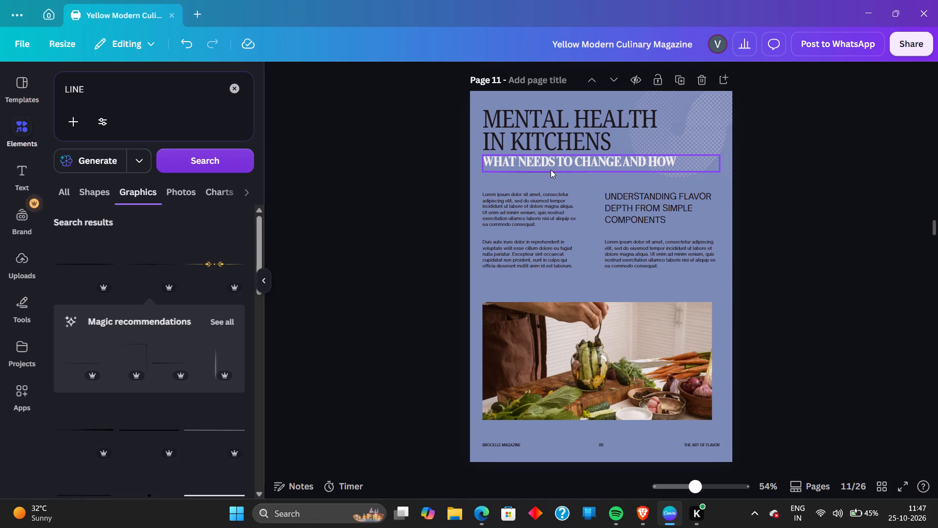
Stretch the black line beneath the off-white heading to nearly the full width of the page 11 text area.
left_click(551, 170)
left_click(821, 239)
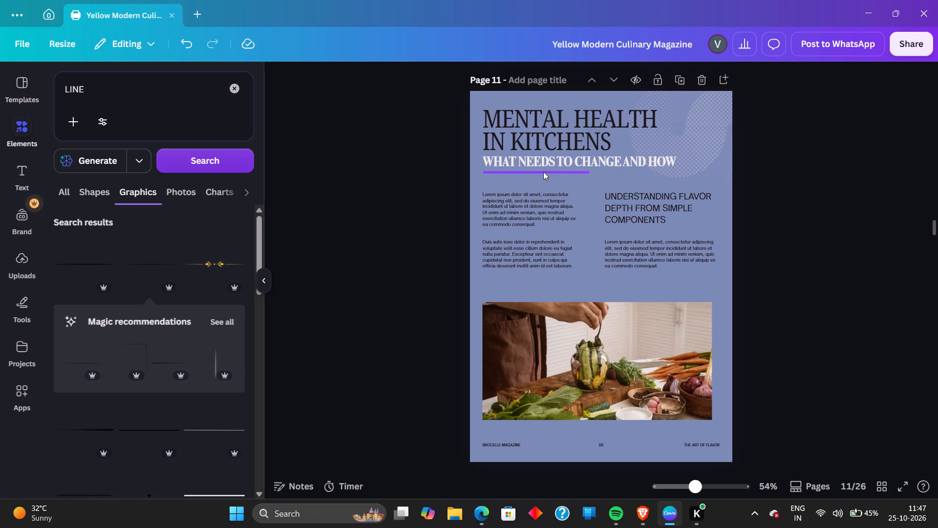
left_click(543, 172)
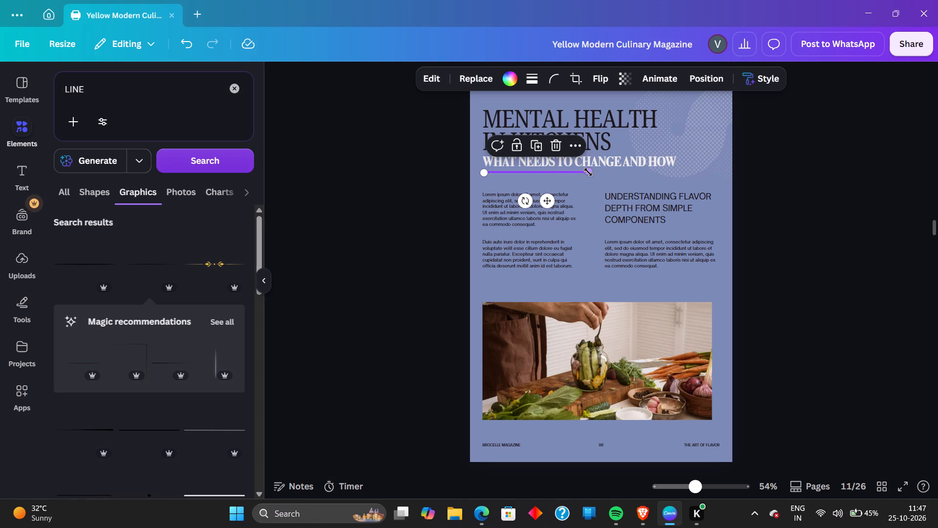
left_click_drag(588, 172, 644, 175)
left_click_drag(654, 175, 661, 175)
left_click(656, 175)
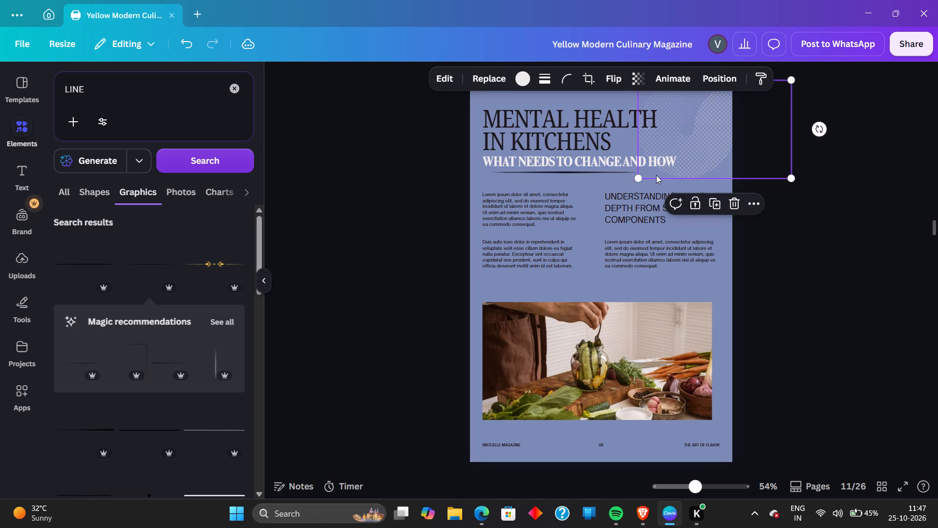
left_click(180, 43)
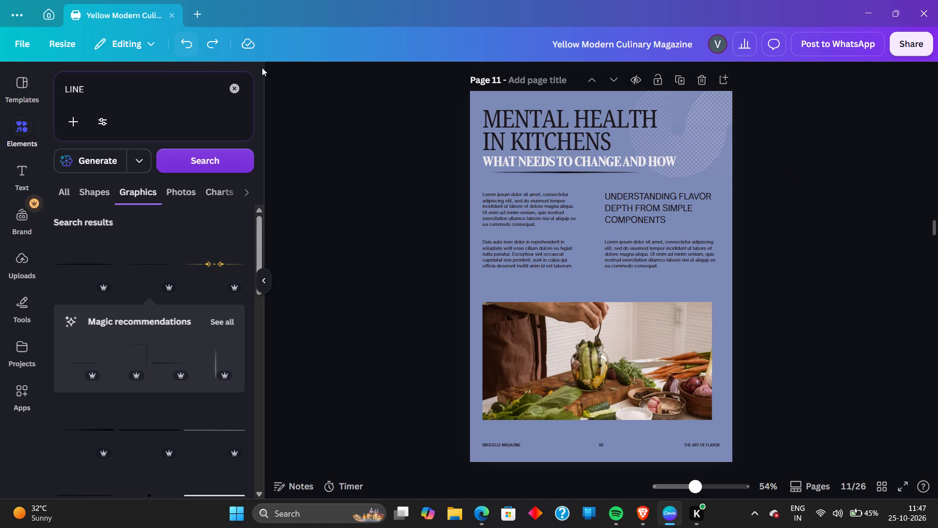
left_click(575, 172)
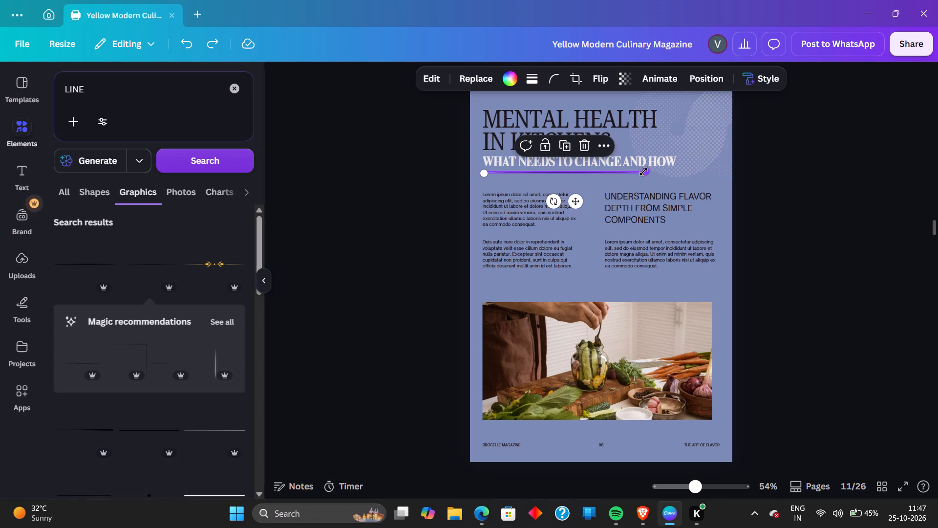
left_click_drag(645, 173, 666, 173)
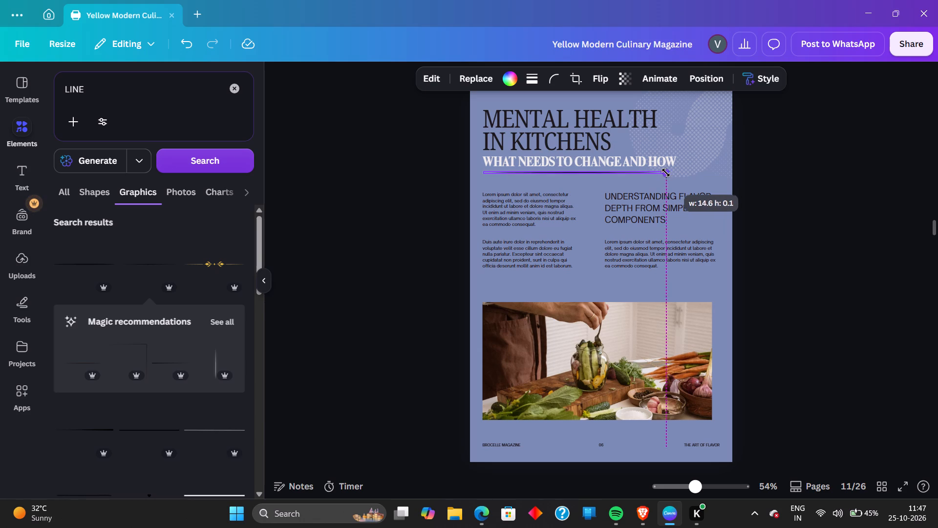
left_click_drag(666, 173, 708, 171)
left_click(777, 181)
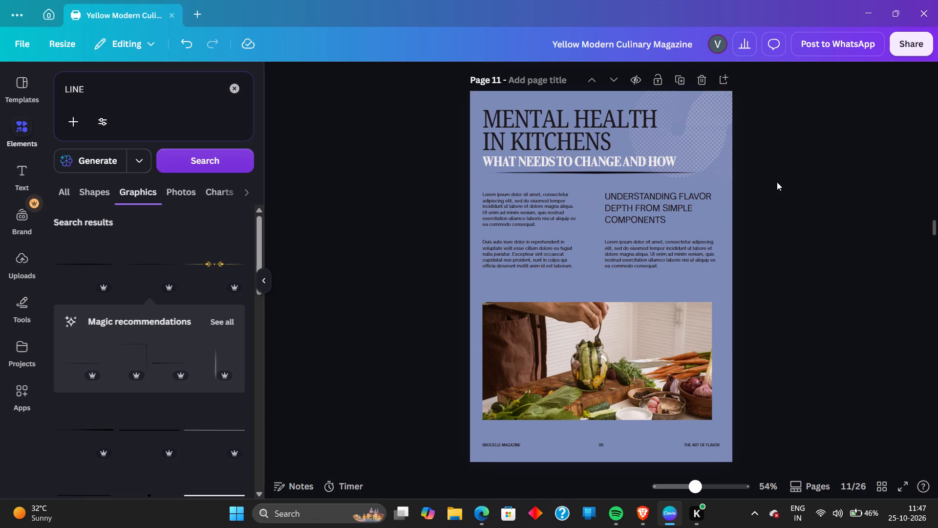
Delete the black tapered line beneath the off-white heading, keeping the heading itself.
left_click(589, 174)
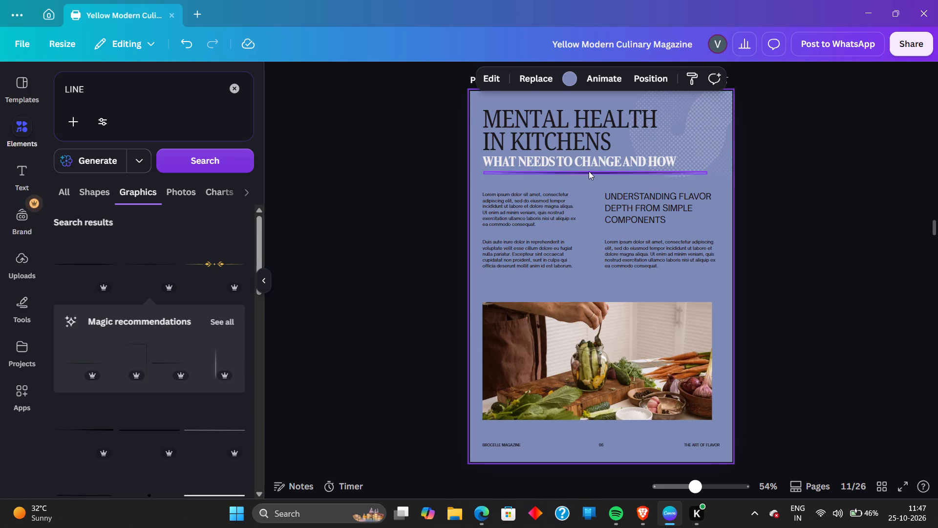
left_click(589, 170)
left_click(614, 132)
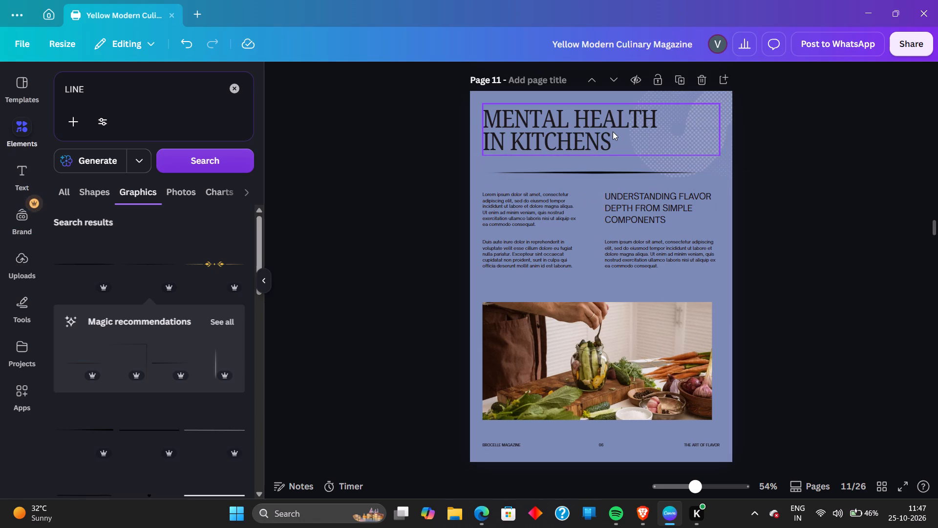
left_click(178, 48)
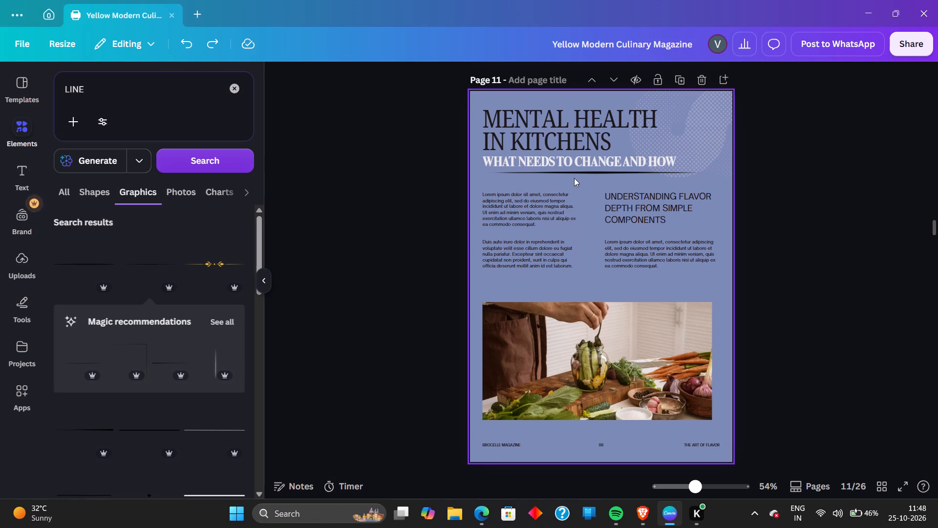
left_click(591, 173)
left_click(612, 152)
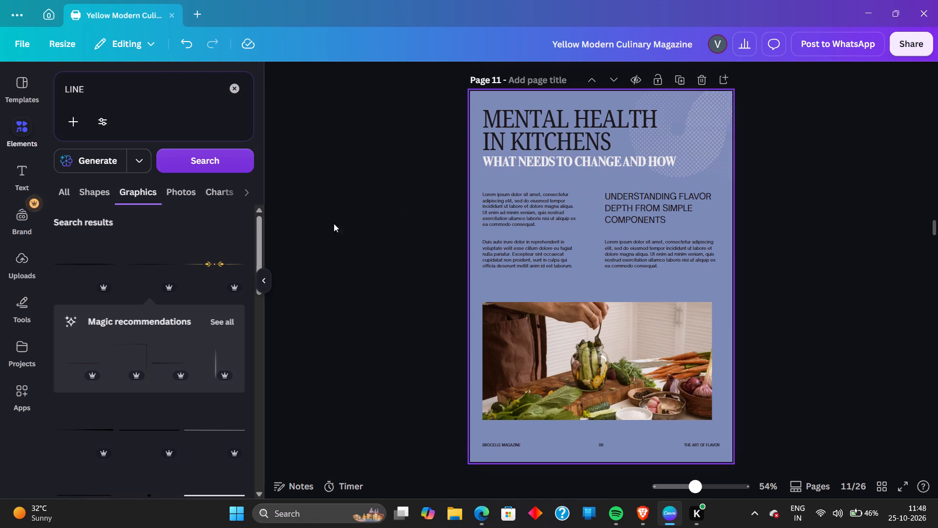
Insert a plain white line graphic and place it directly beneath the off-white heading on page 11.
scroll(137, 427, "down", 3)
left_click(216, 312)
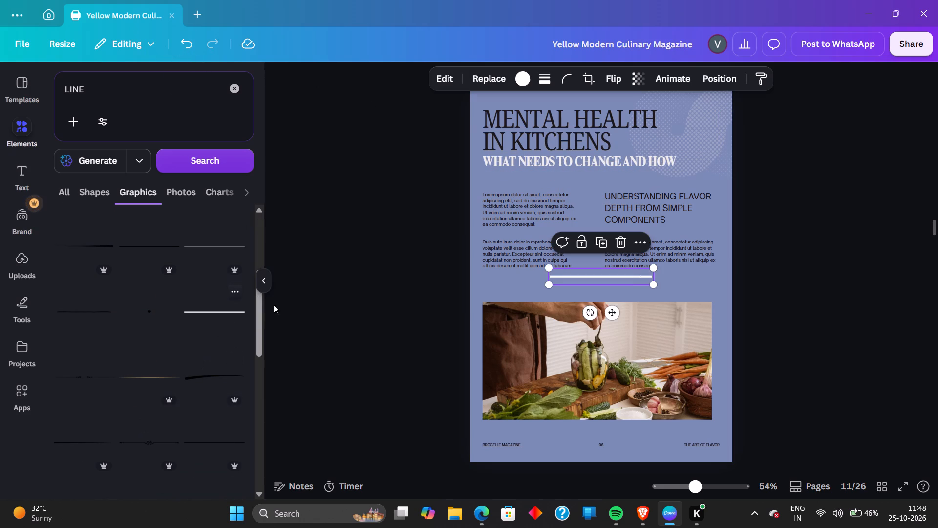
left_click_drag(609, 315, 540, 207)
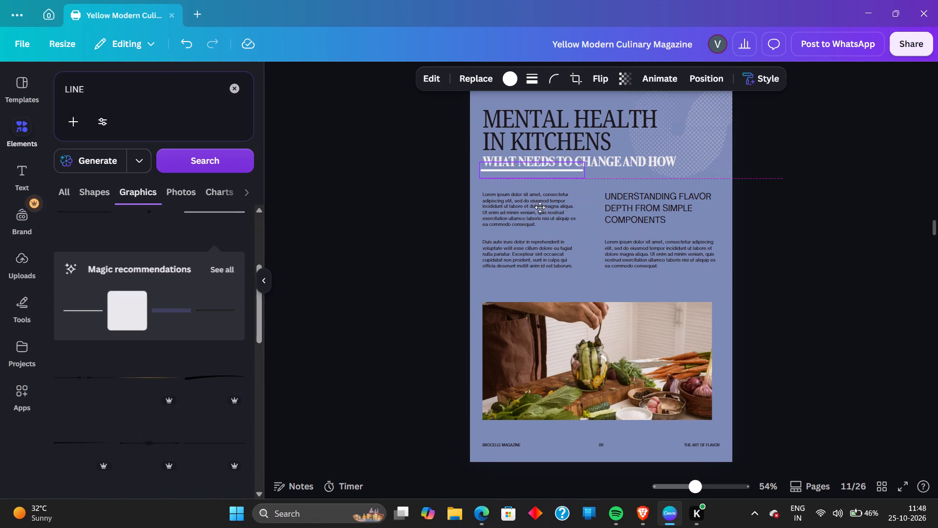
left_click_drag(540, 207, 544, 214)
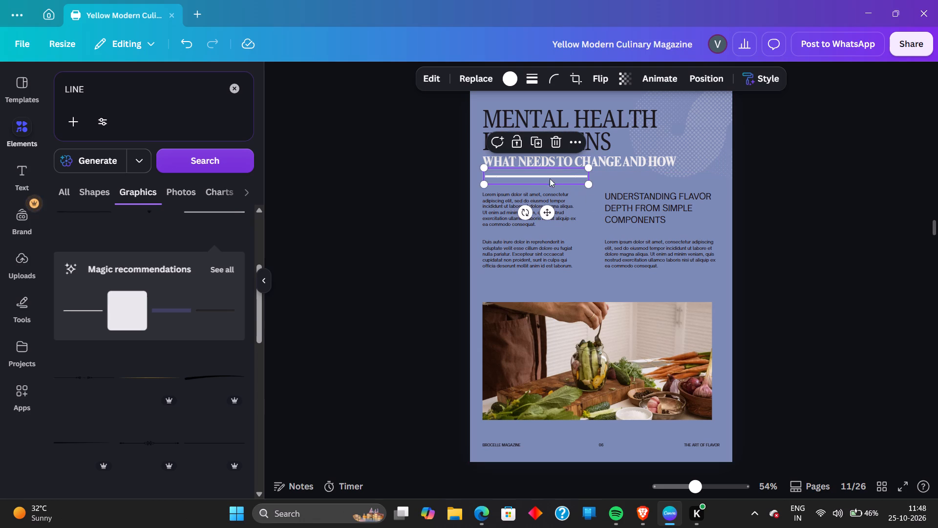
Rotate the white line to 89.3° inside its crop frame so it runs almost vertically.
left_click(526, 213)
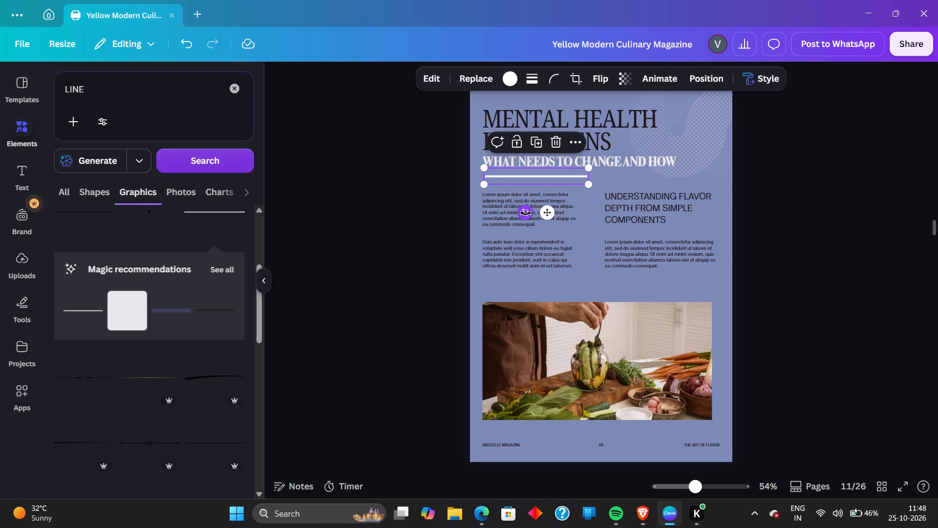
left_click(529, 214)
left_click(697, 85)
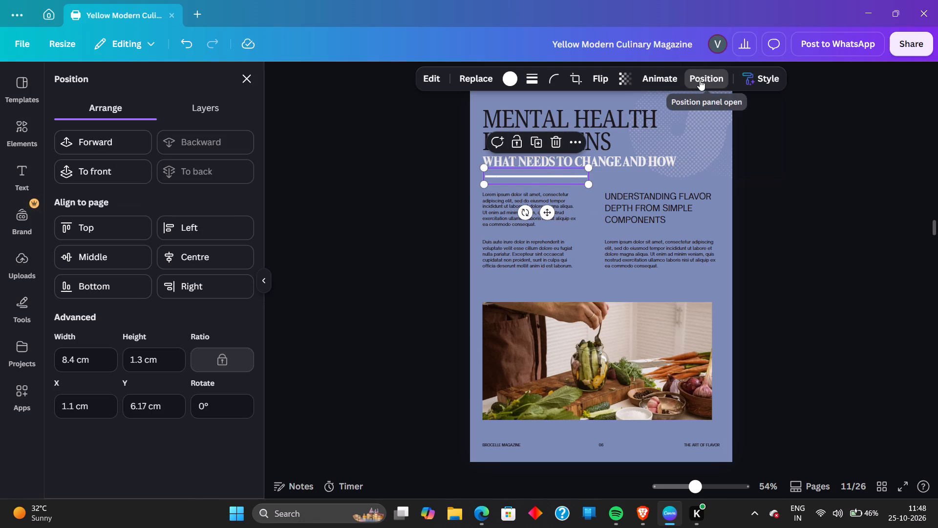
left_click(700, 80)
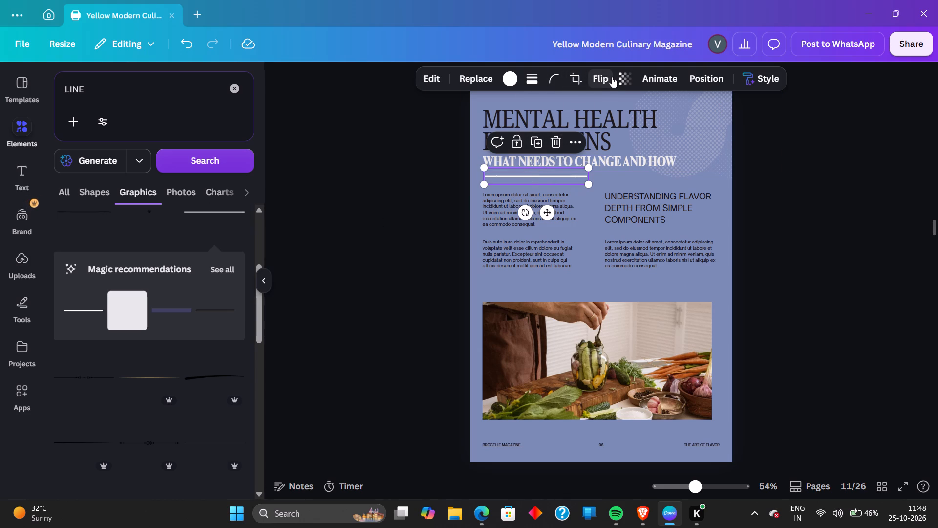
left_click_drag(612, 77, 554, 81)
left_click(572, 77)
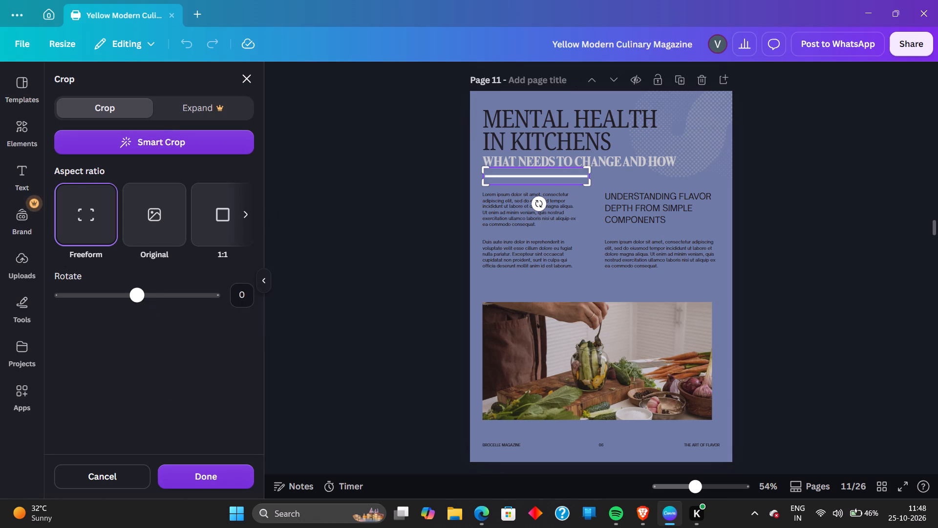
left_click_drag(141, 291, 179, 307)
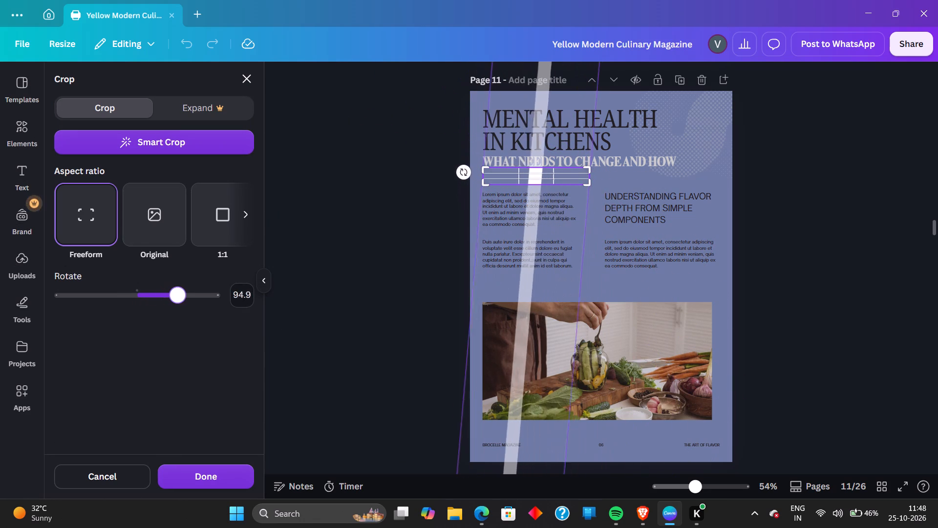
left_click_drag(179, 307, 175, 305)
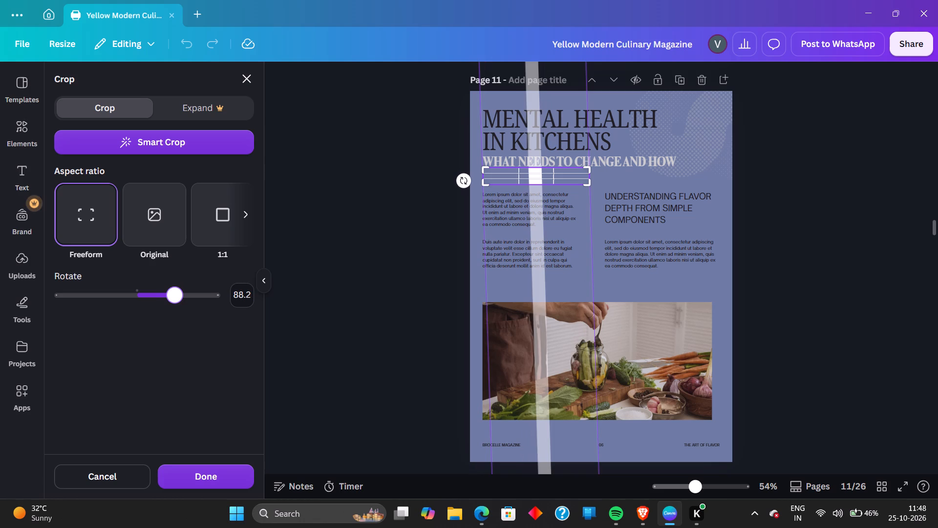
left_click_drag(175, 305, 175, 305)
left_click_drag(175, 305, 176, 305)
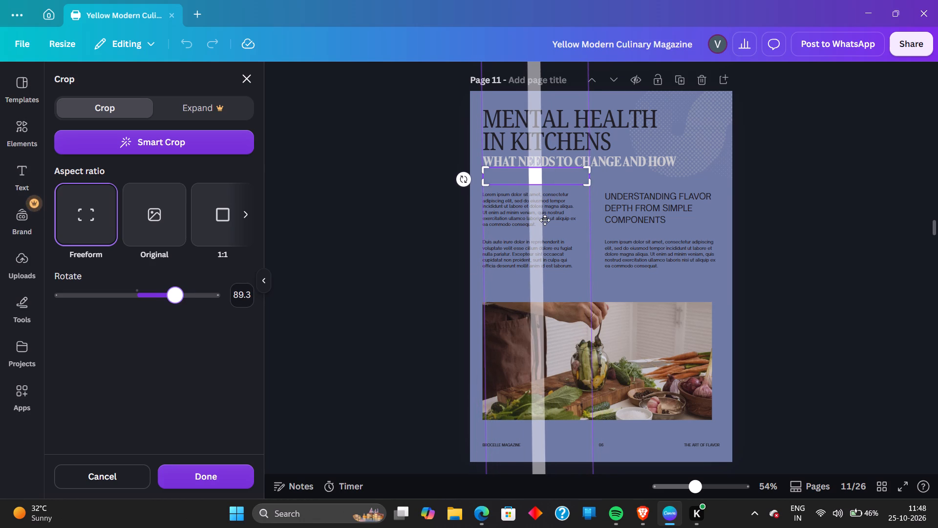
left_click(875, 204)
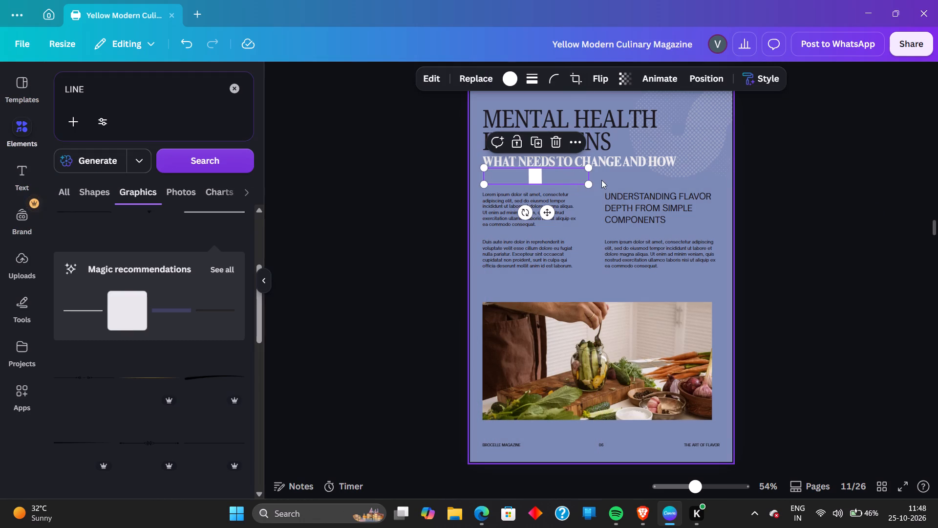
Scale down the cropped white line and extend its freeform crop upward and downward to reveal a tall vertical bar.
left_click_drag(589, 182, 573, 192)
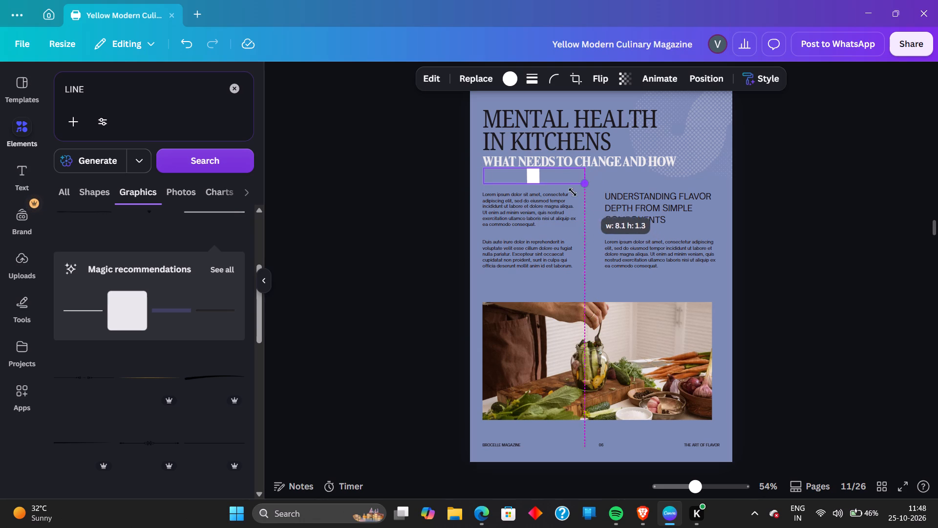
left_click_drag(573, 192, 537, 183)
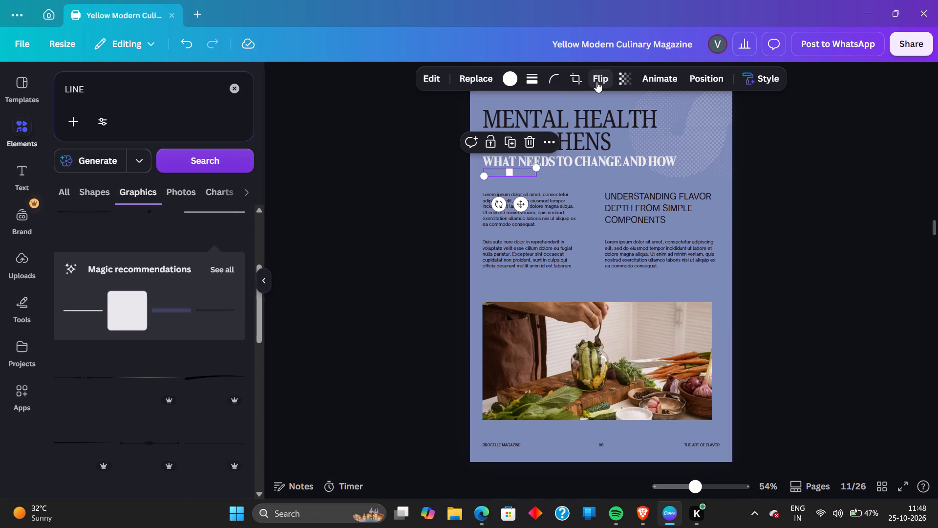
left_click(572, 83)
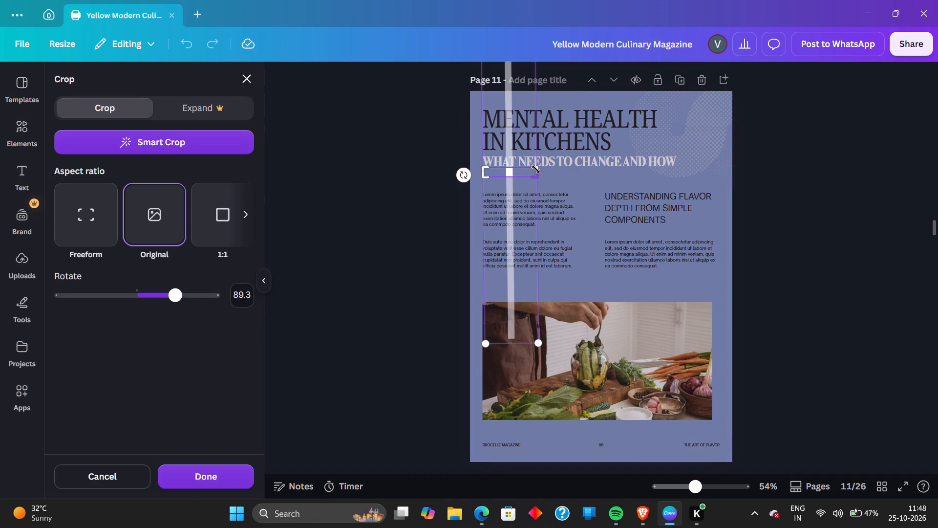
left_click_drag(536, 169, 533, 154)
left_click_drag(536, 168, 536, 157)
left_click_drag(536, 157, 536, 150)
left_click(105, 208)
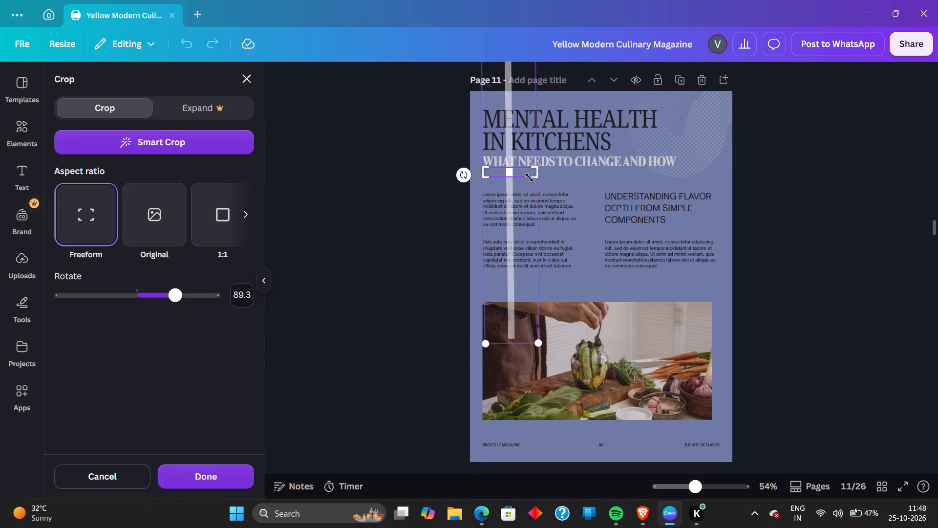
left_click_drag(534, 175, 554, 311)
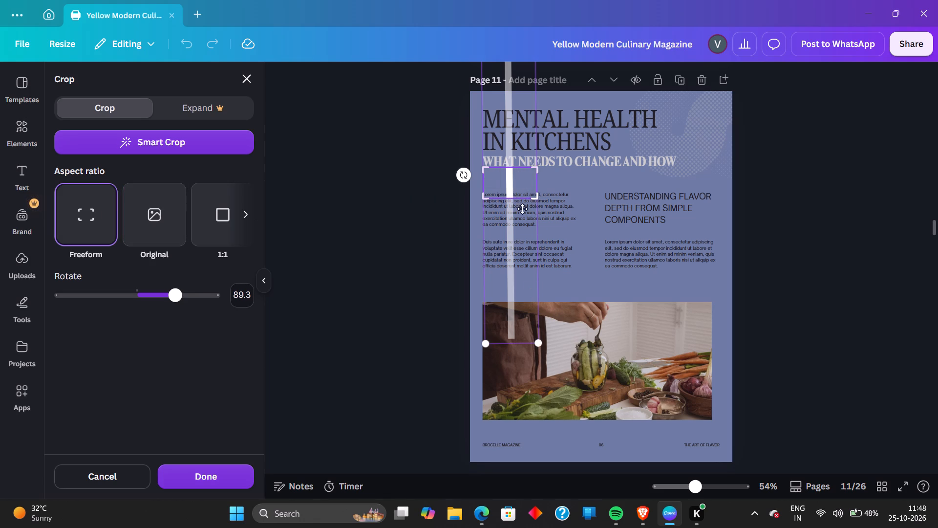
left_click_drag(532, 199, 538, 244)
left_click_drag(535, 169, 539, 83)
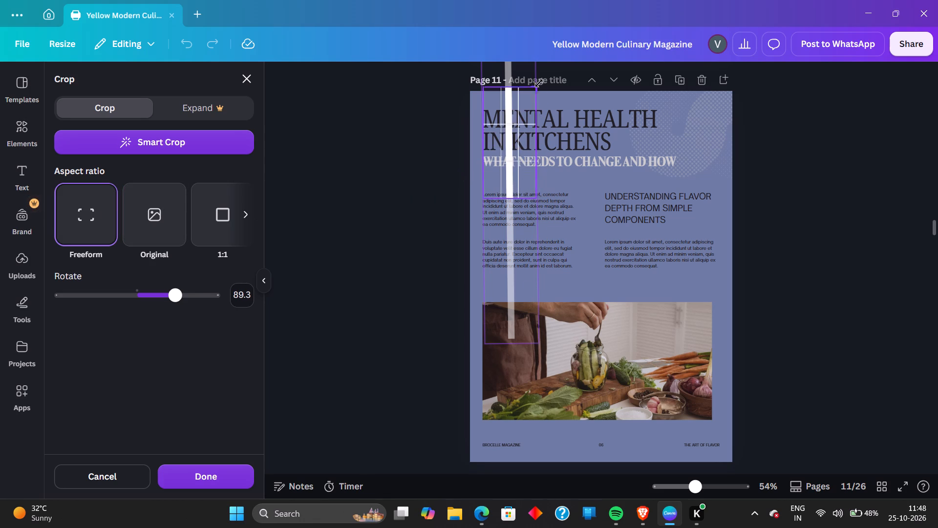
left_click_drag(539, 83, 536, 73)
left_click(804, 214)
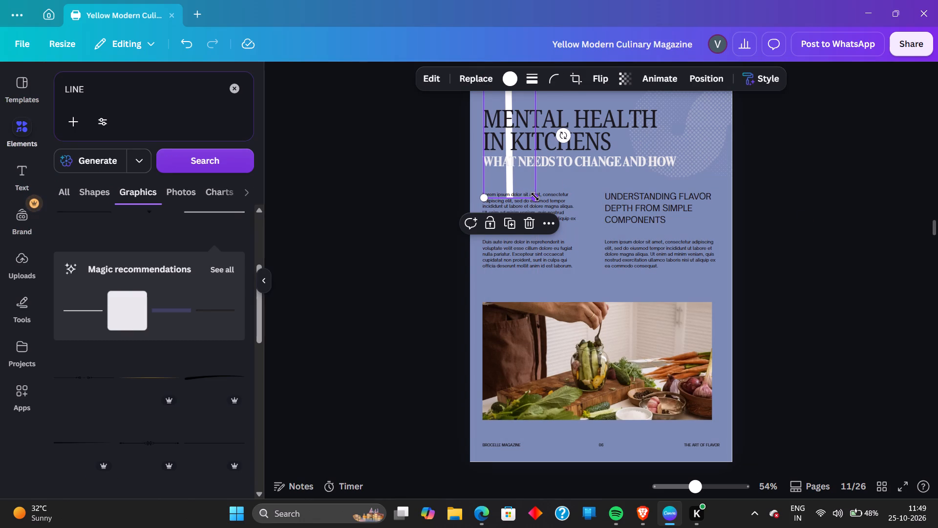
Shrink the vertical white bar and place it just left of the MENTAL HEALTH IN KITCHENS title, keeping the title in its original place.
left_click_drag(535, 197, 485, 139)
left_click_drag(484, 122, 484, 130)
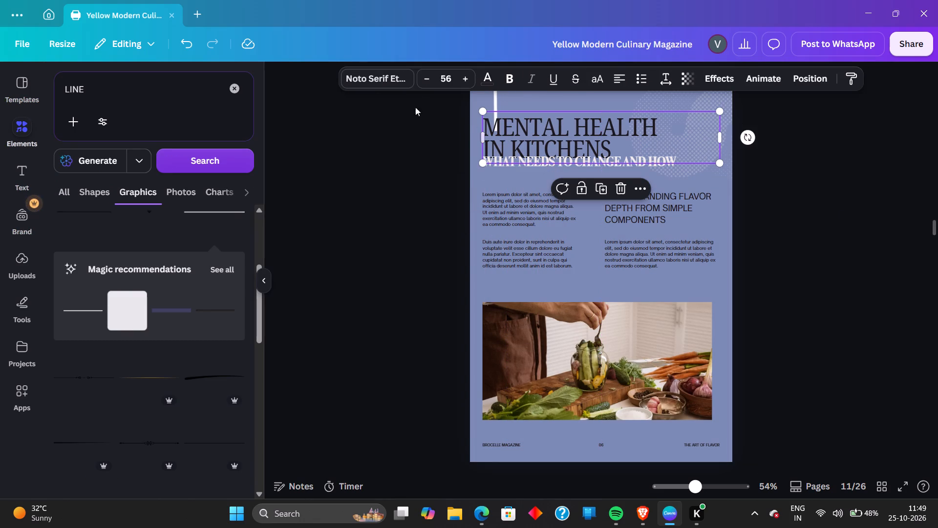
left_click_drag(494, 96, 706, 206)
left_click(541, 125)
left_click_drag(544, 120, 545, 110)
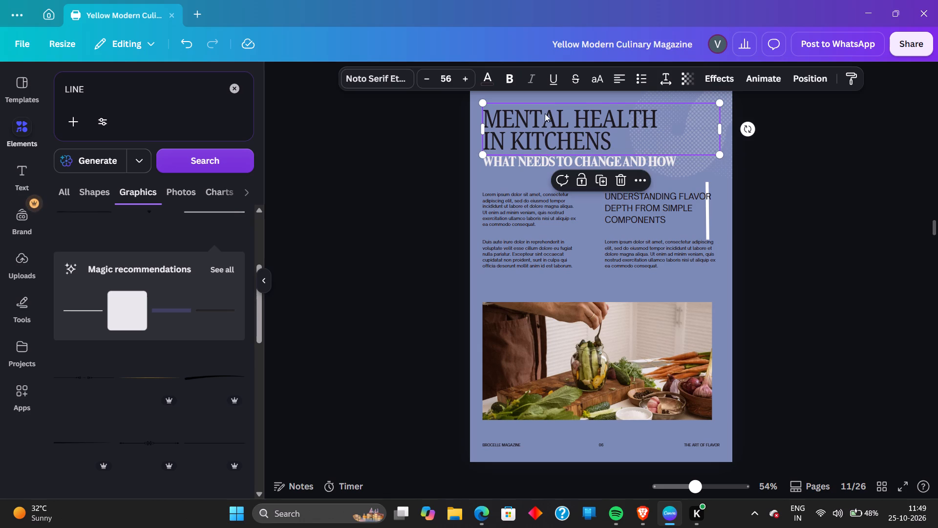
left_click(708, 230)
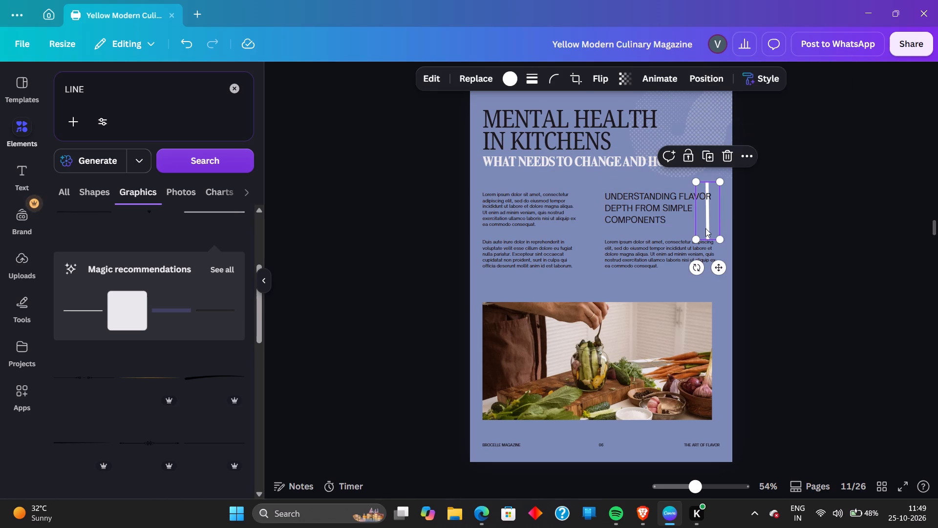
left_click_drag(705, 228, 476, 155)
left_click(886, 214)
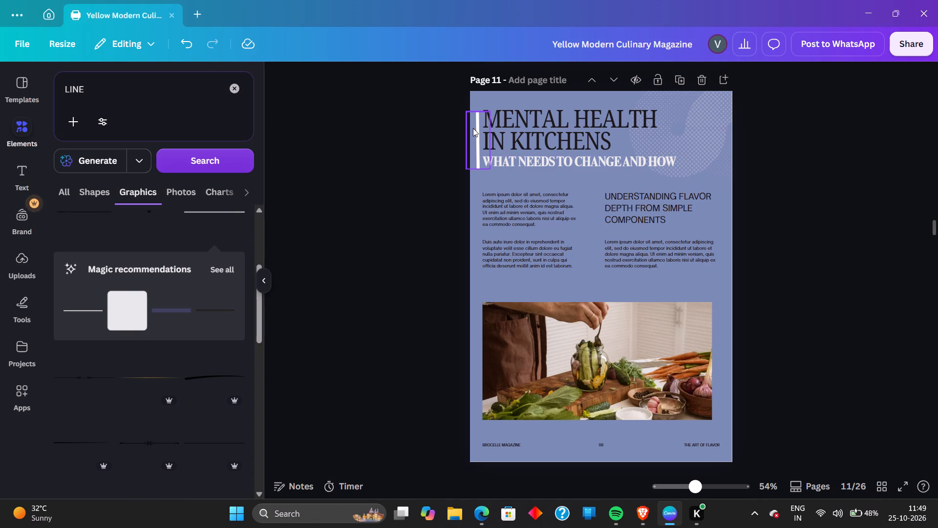
Extend the crop of the vertical white bar downward so it reaches slightly below the off-white heading.
left_click(477, 126)
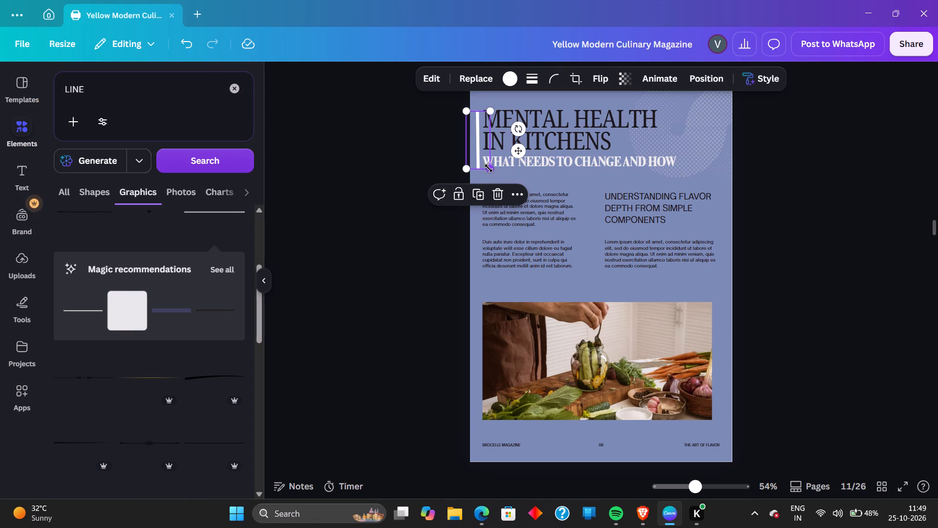
left_click(578, 85)
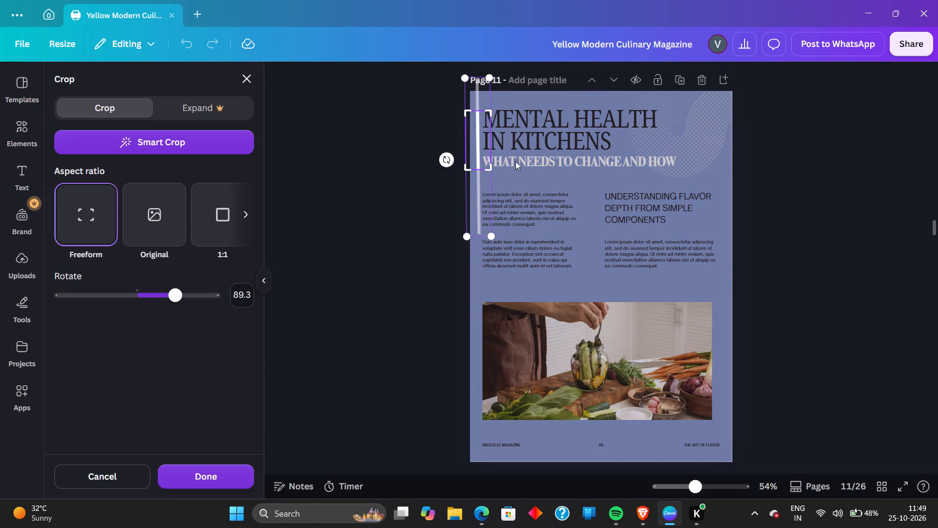
left_click_drag(487, 168, 497, 182)
left_click_drag(468, 171, 468, 177)
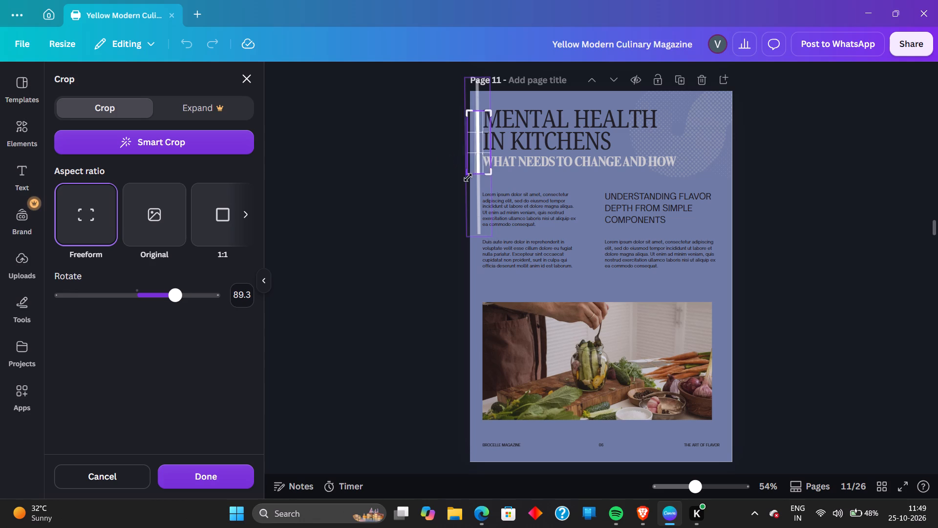
left_click_drag(468, 177, 467, 184)
left_click(764, 201)
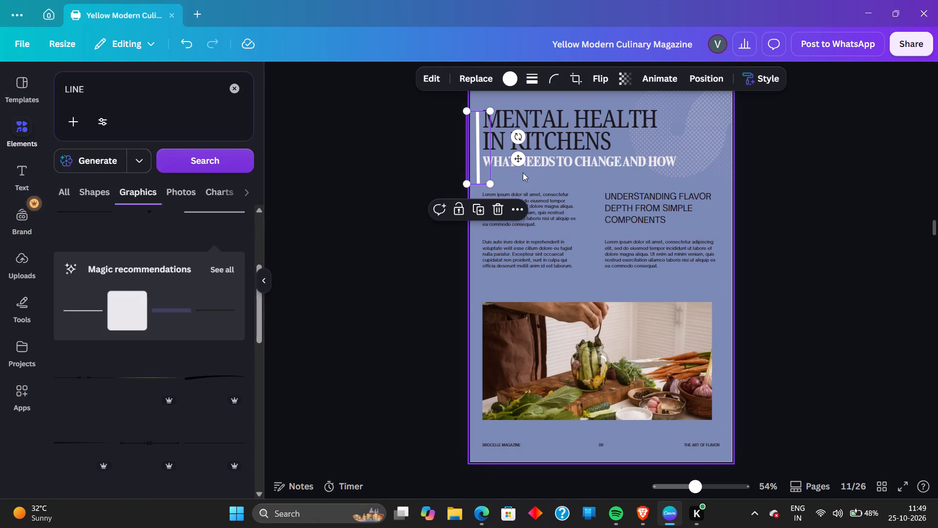
Move the vertical white bar up beside the MENTAL HEALTH IN KITCHENS title, aligned with page 11's top margin and just clear of the letters.
left_click_drag(474, 168, 474, 158)
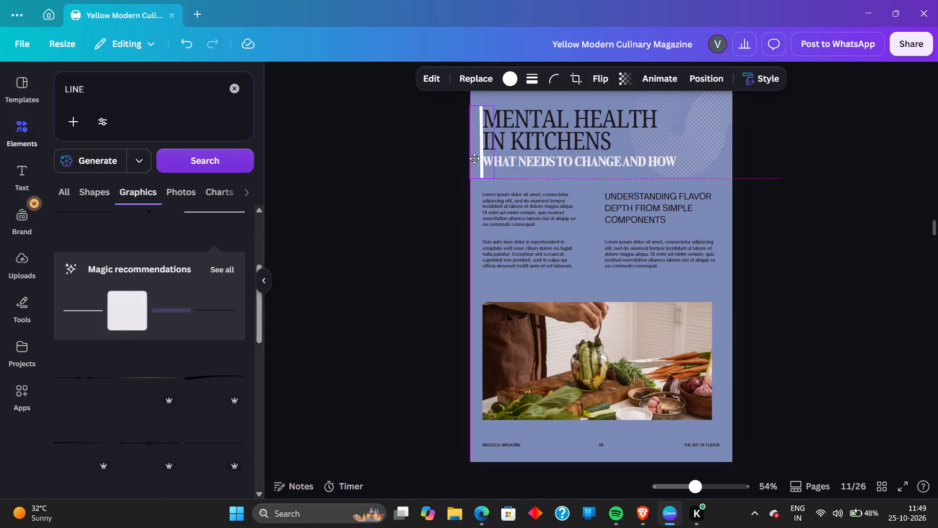
left_click_drag(474, 158, 473, 160)
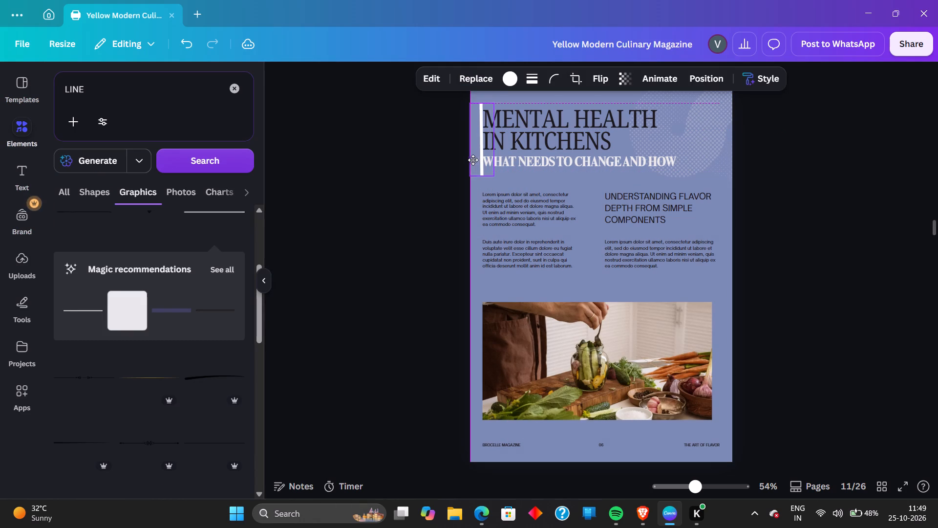
left_click_drag(473, 160, 475, 159)
left_click_drag(475, 159, 473, 160)
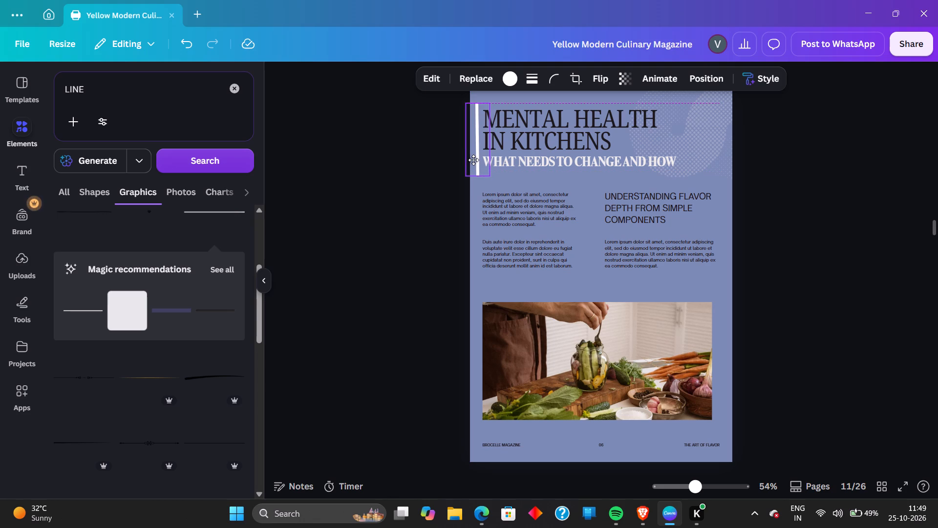
left_click_drag(473, 160, 473, 156)
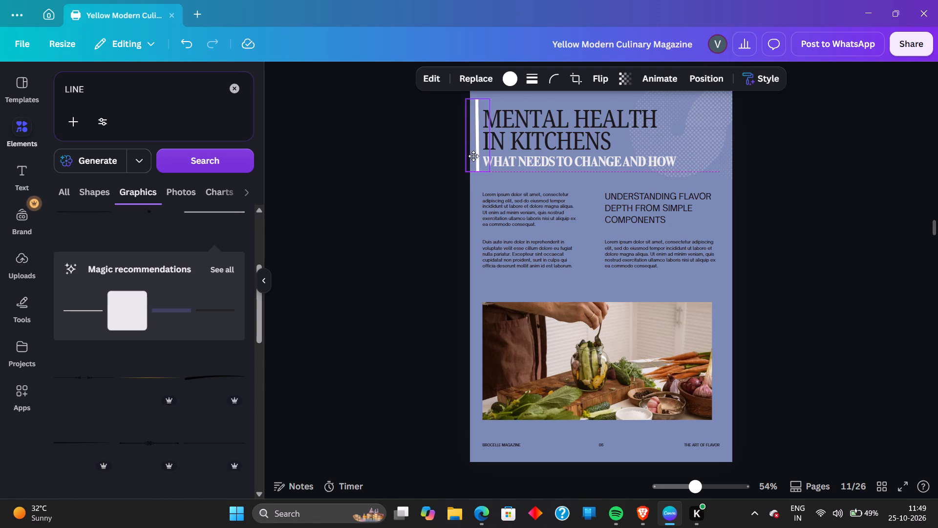
left_click_drag(473, 156, 473, 159)
left_click(796, 182)
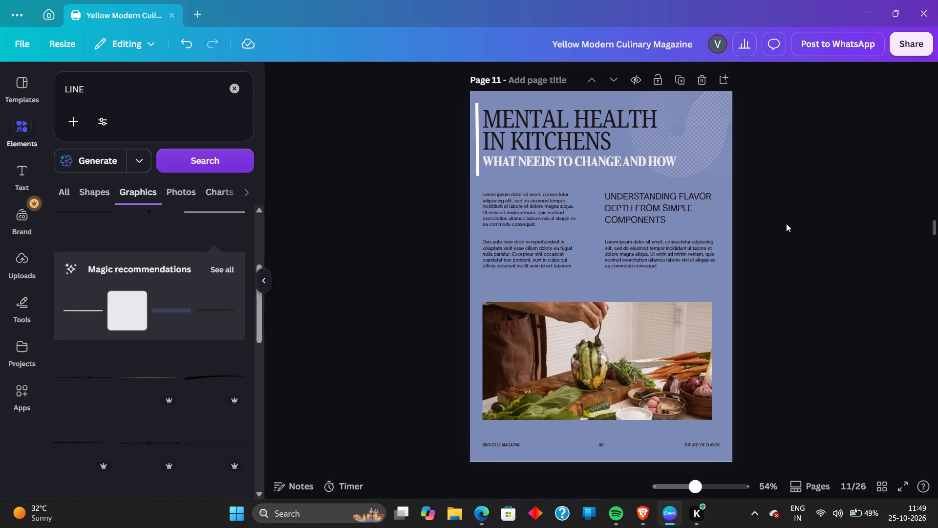
Nudge the WHAT NEEDS TO CHANGE AND HOW heading slightly down, adding space below the title.
left_click(591, 161)
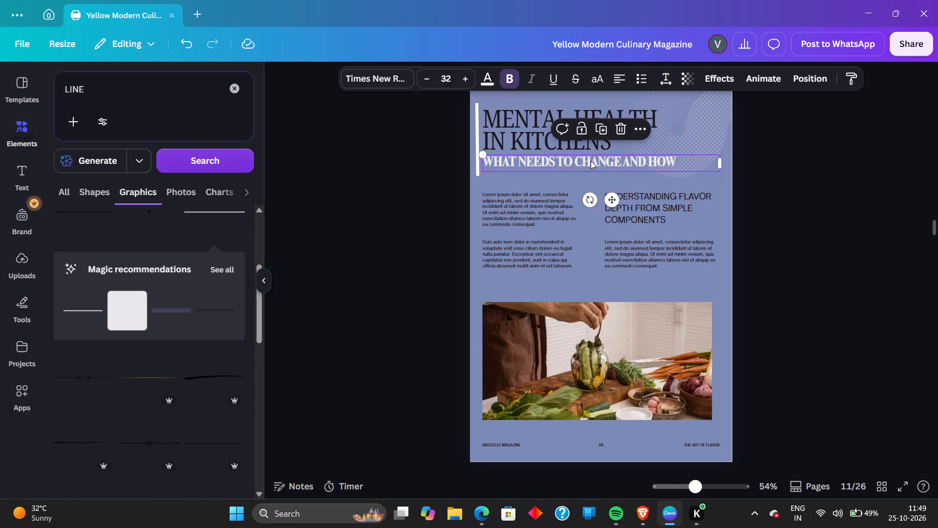
key("Down")
key("Down")
key("Down")
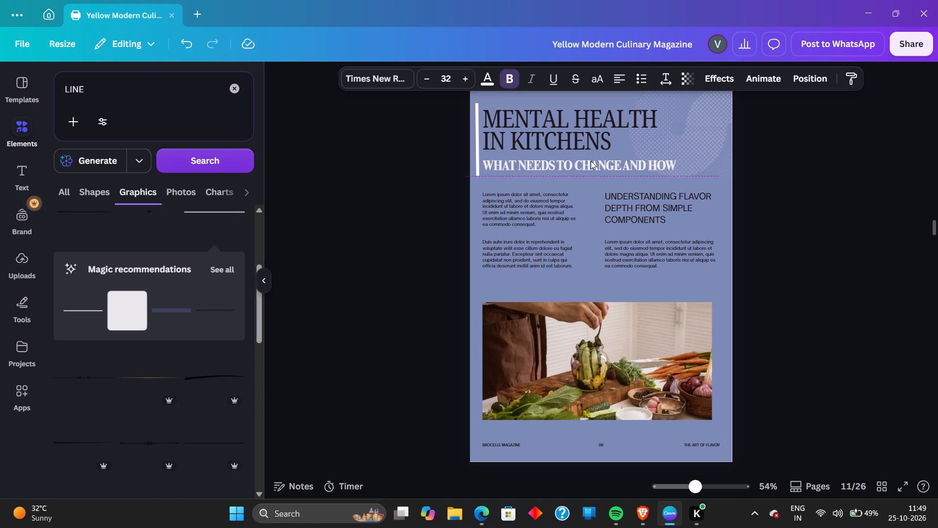
key("Up")
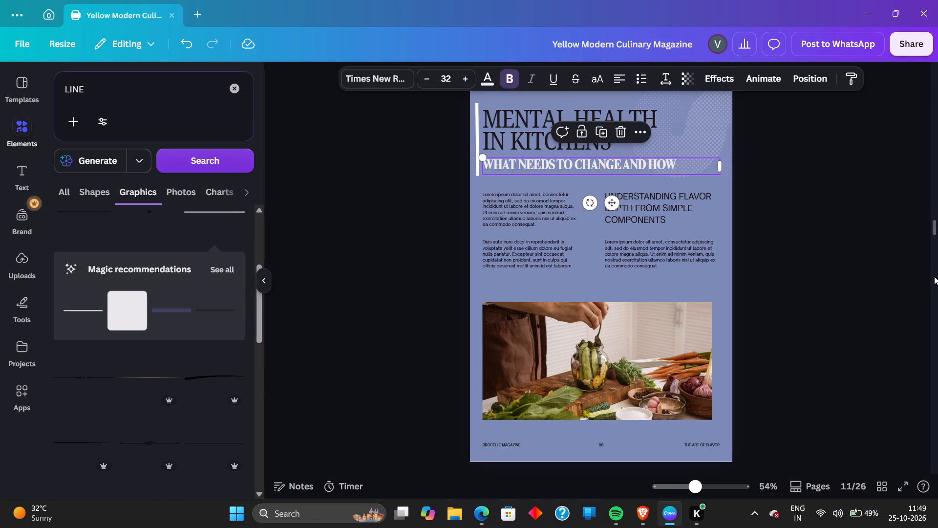
left_click(934, 276)
left_click(826, 295)
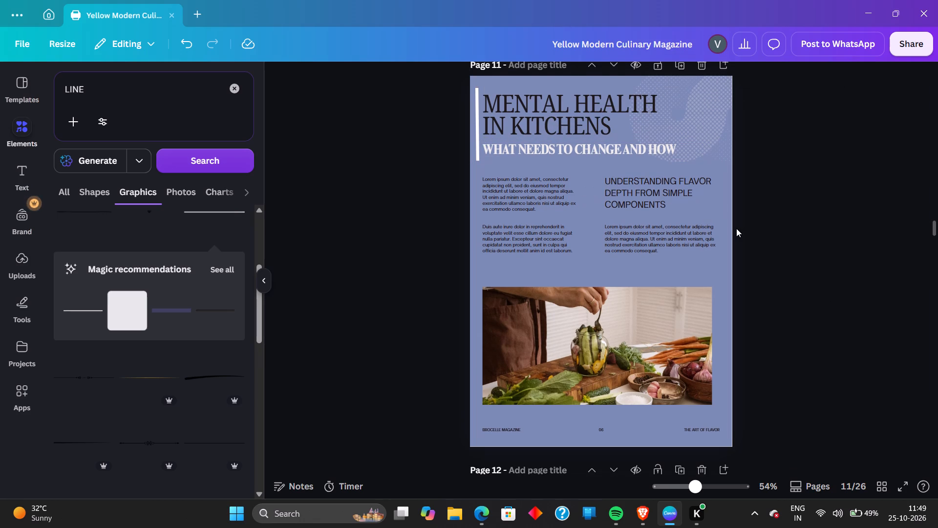
Replace page 11's vegetable-preparation photo with a group photo of five chefs in black hats, searching the photos for CHEFS.
scroll(736, 228, "up", 2)
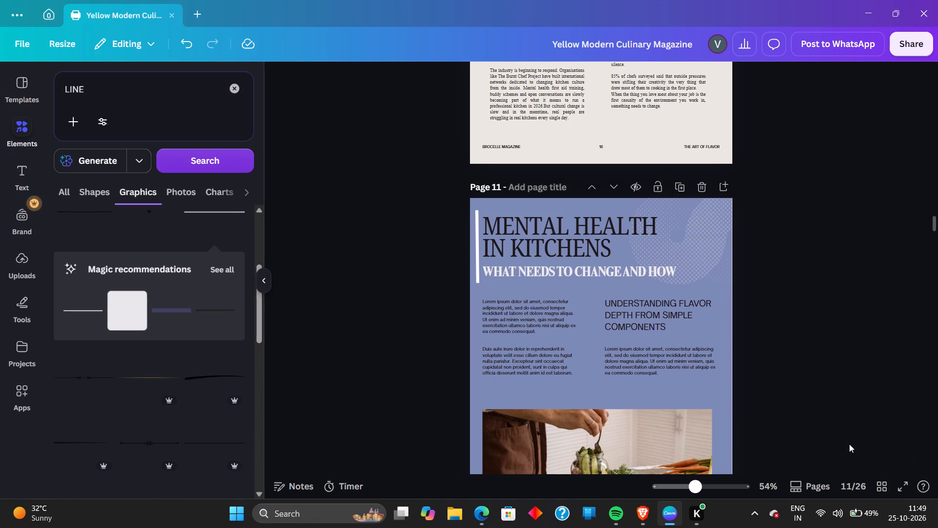
left_click(849, 444)
scroll(733, 396, "down", 3)
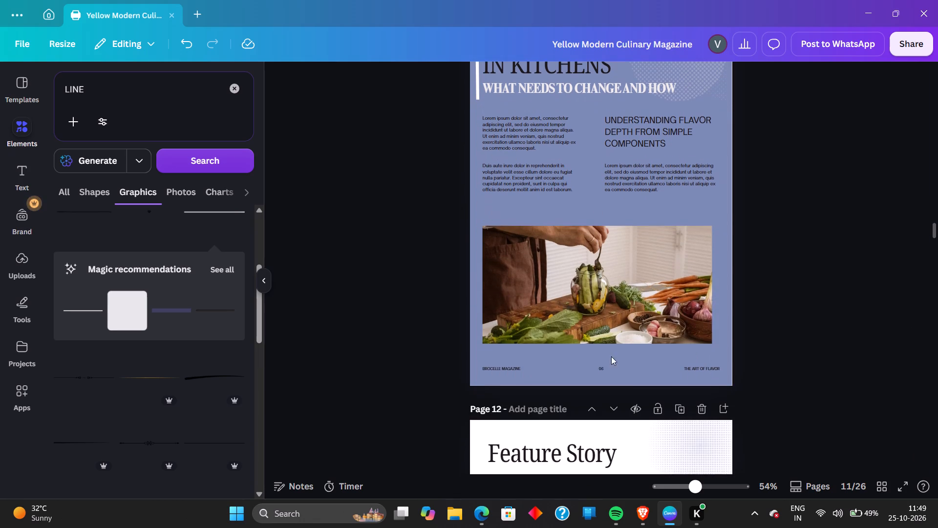
left_click(587, 315)
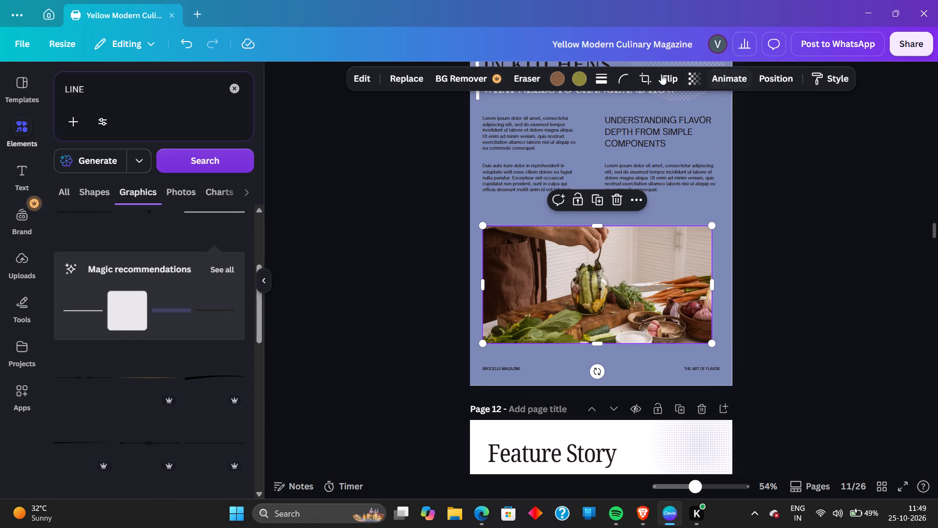
left_click(411, 74)
left_click(121, 112)
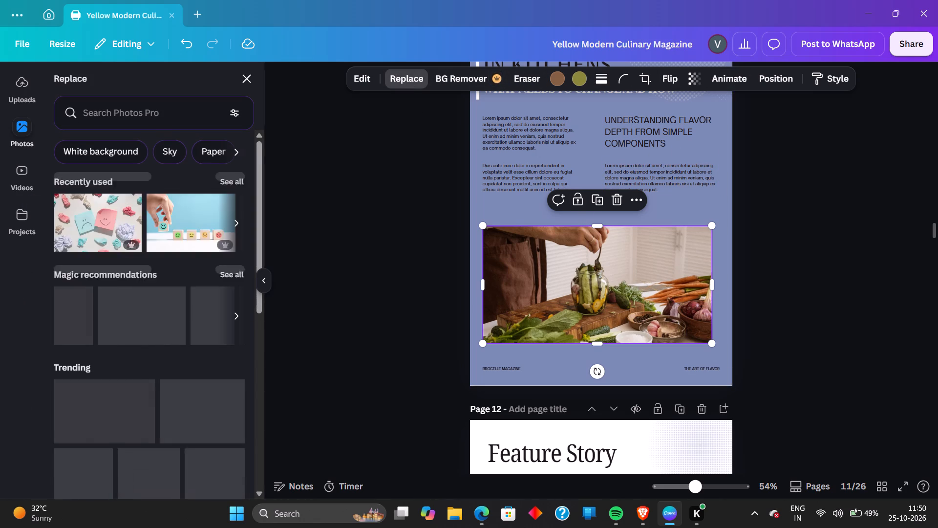
type("CHEFS")
key("Return")
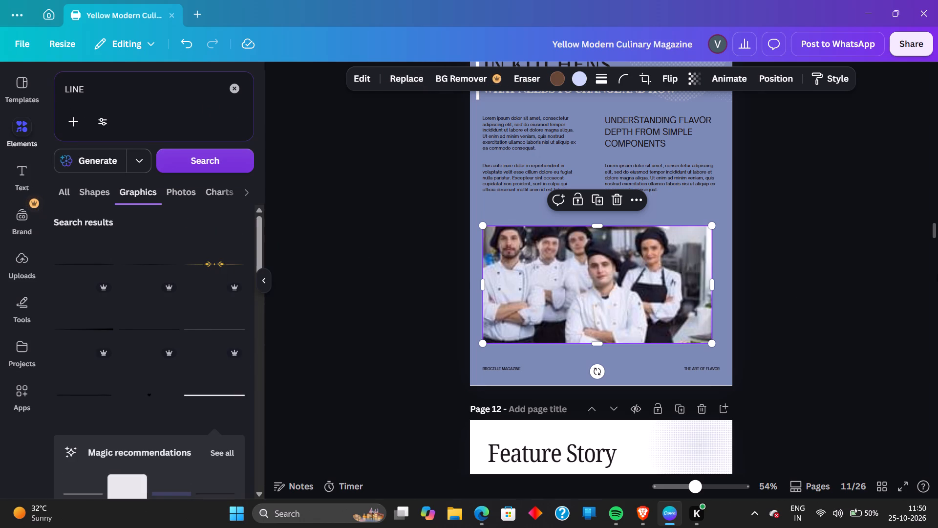
left_click(815, 285)
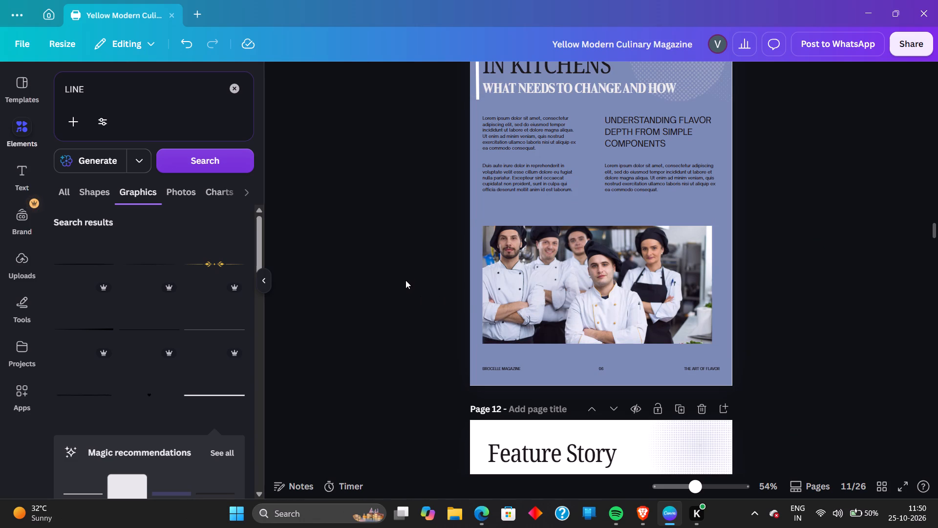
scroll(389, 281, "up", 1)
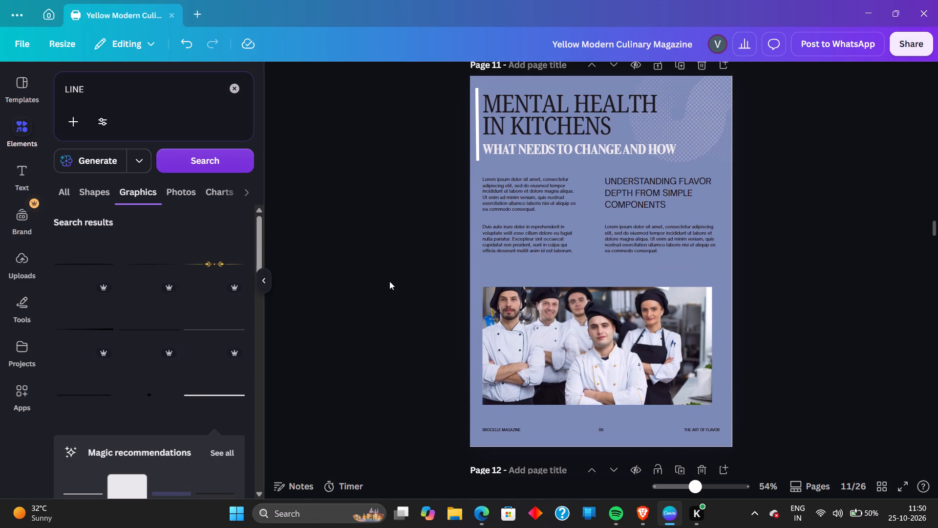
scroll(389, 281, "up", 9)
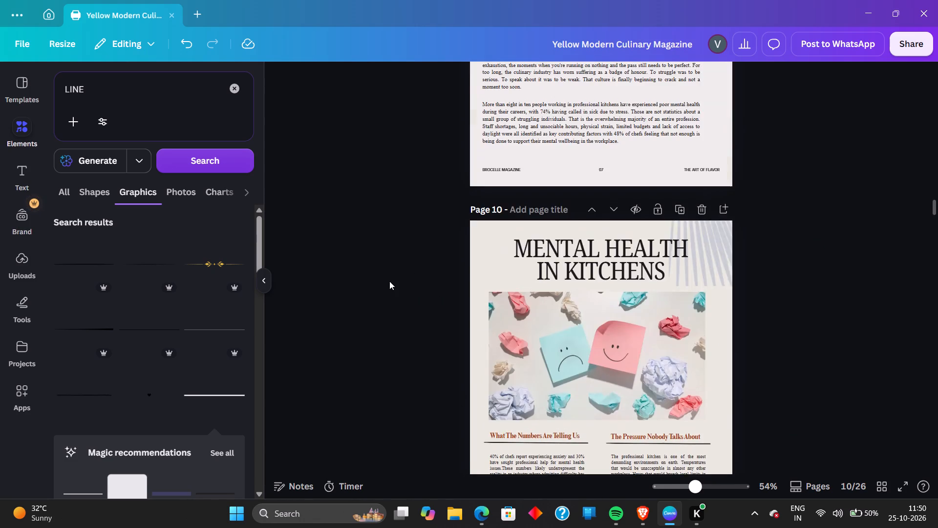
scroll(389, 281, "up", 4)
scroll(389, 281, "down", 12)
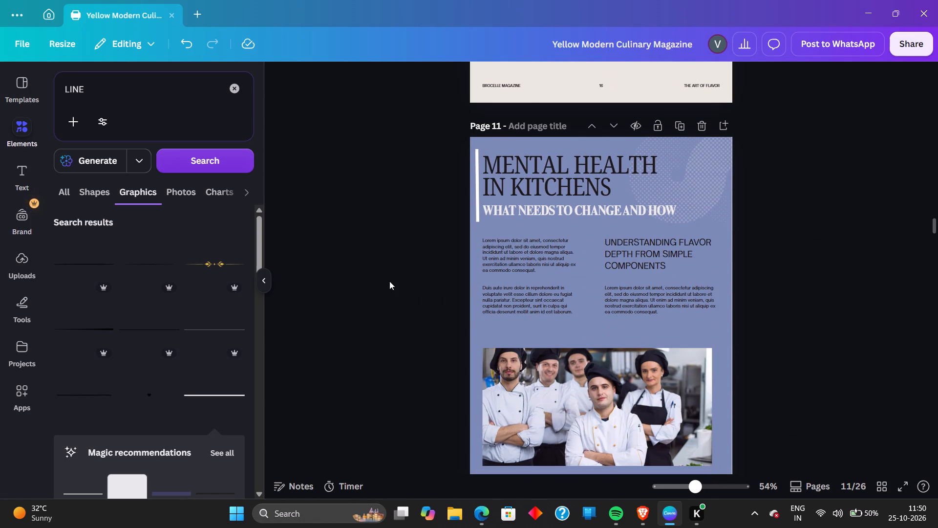
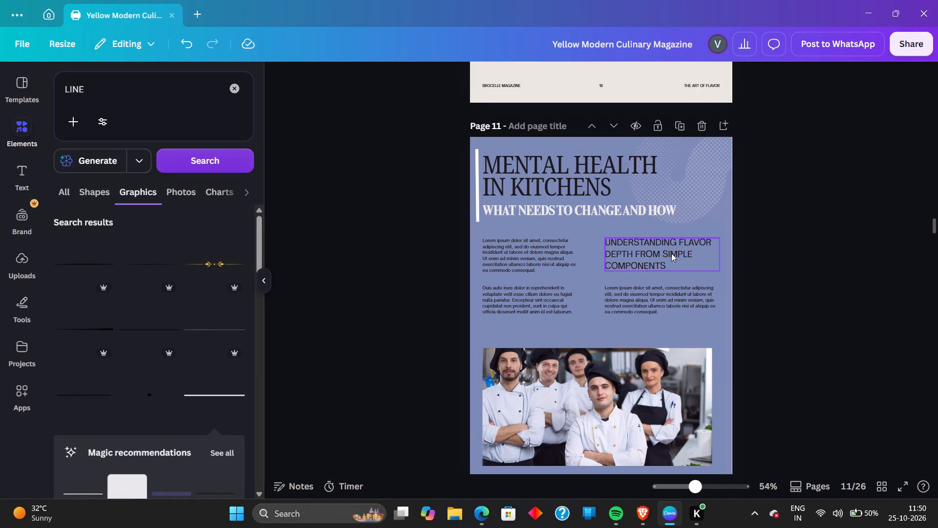
Delete page 11's placeholder texts: the left body text, the UNDERSTANDING FLAVOR DEPTH heading and the lorem ipsum paragraph under it.
left_click(527, 247)
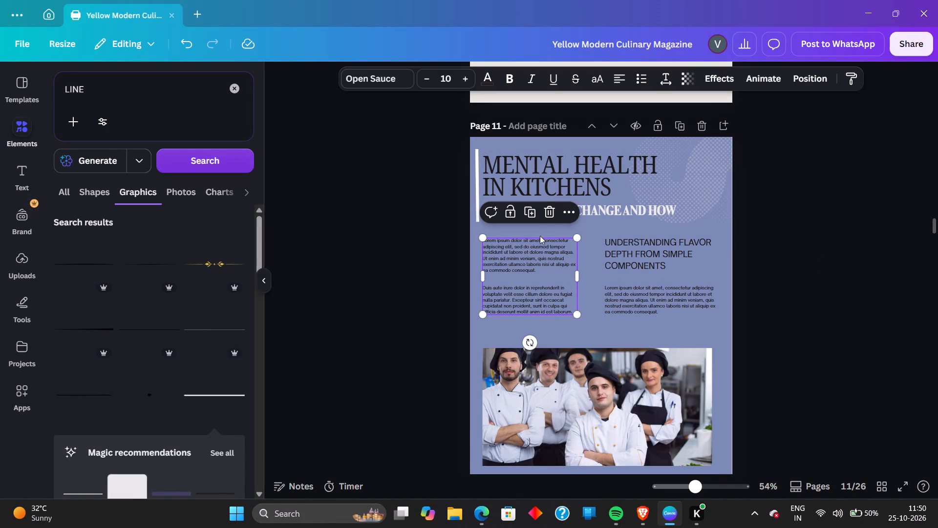
left_click(554, 209)
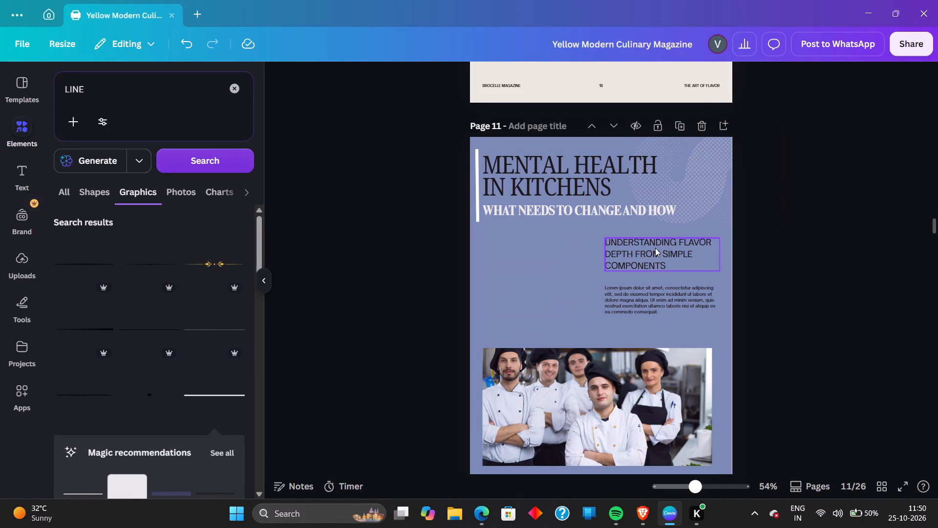
left_click(655, 248)
left_click(682, 210)
left_click(650, 293)
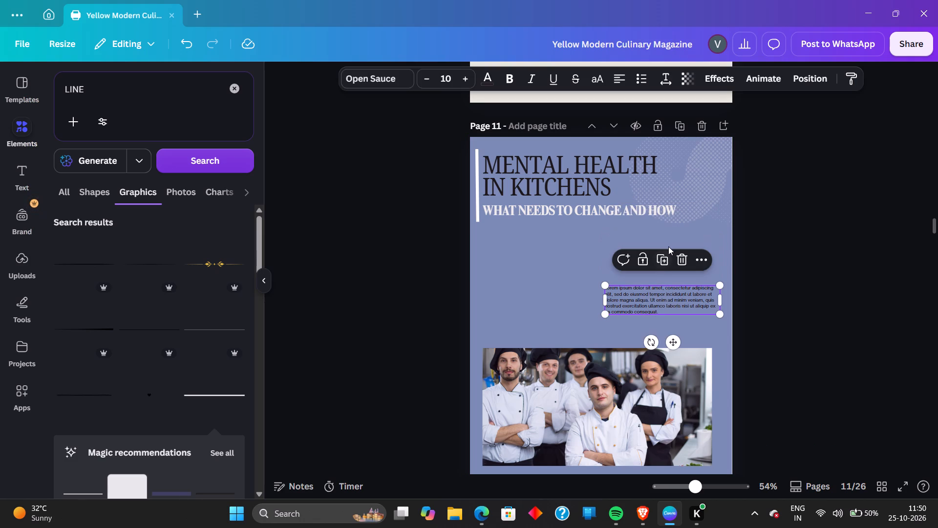
left_click(684, 258)
Look through pages 9 to 12 to compare the Mental Health in Kitchens layouts with the emptied area of page 11.
scroll(807, 257, "up", 5)
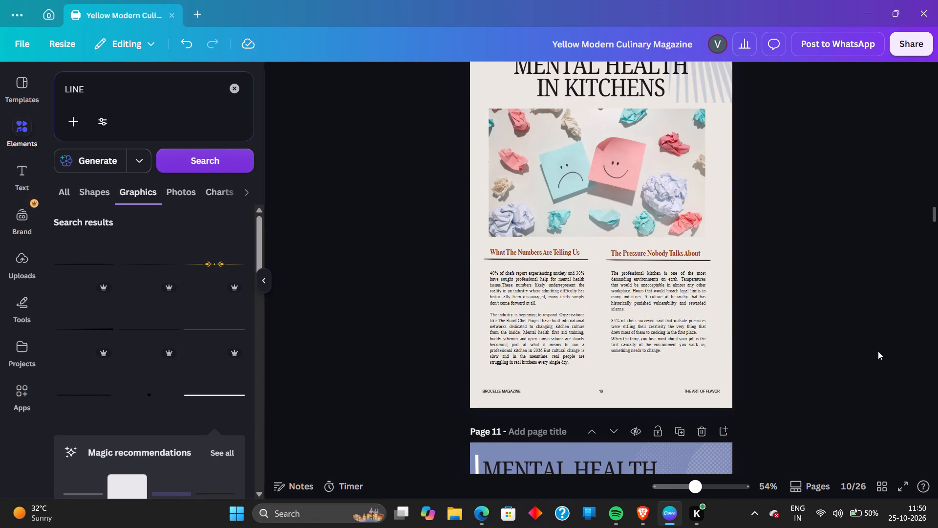
scroll(937, 355, "down", 2)
scroll(700, 314, "down", 2)
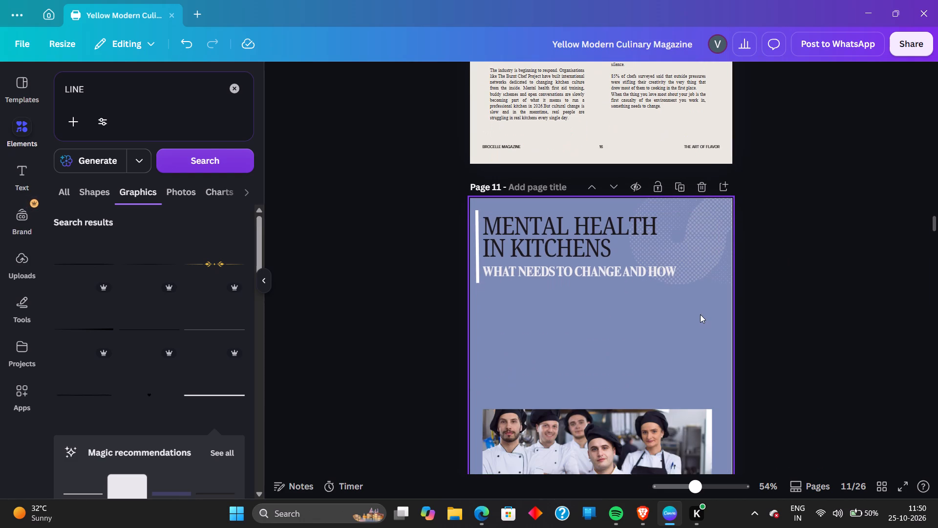
scroll(700, 314, "up", 5)
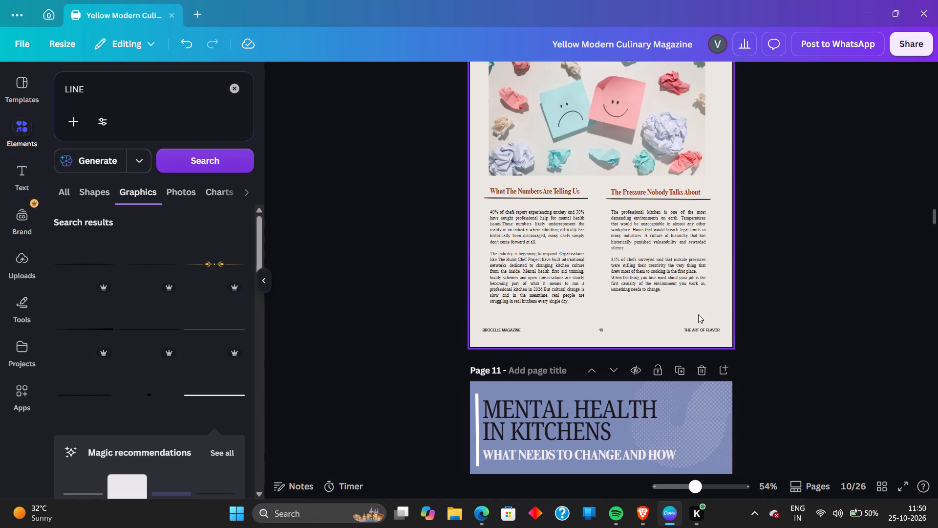
scroll(698, 314, "up", 6)
scroll(698, 314, "down", 2)
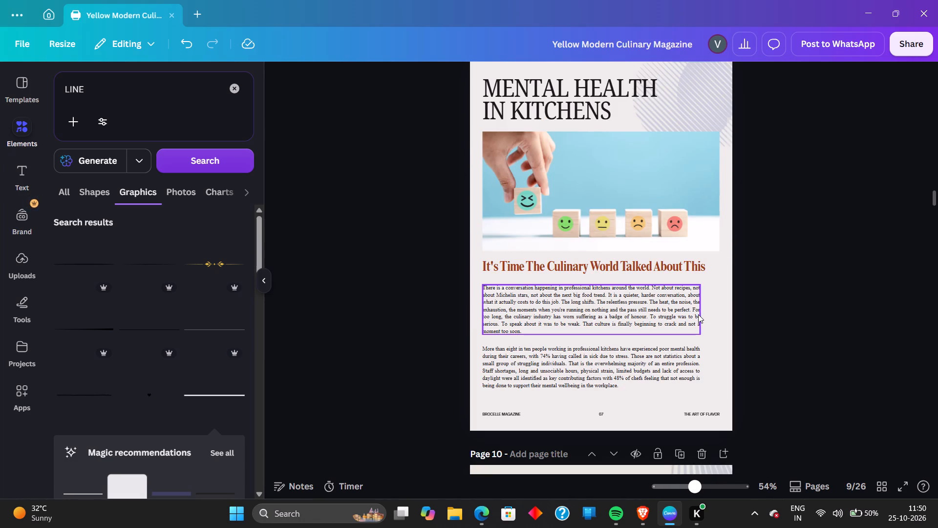
scroll(698, 314, "down", 7)
scroll(703, 313, "up", 5)
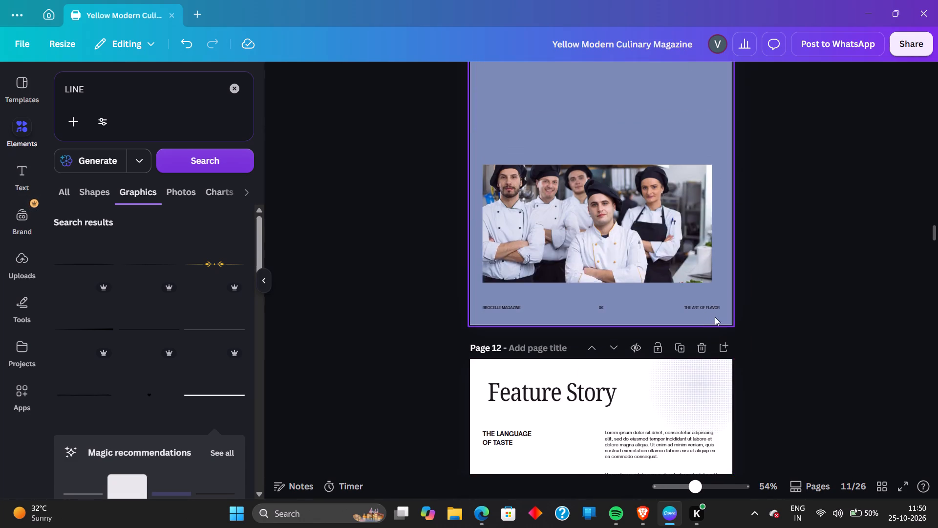
scroll(715, 317, "up", 1)
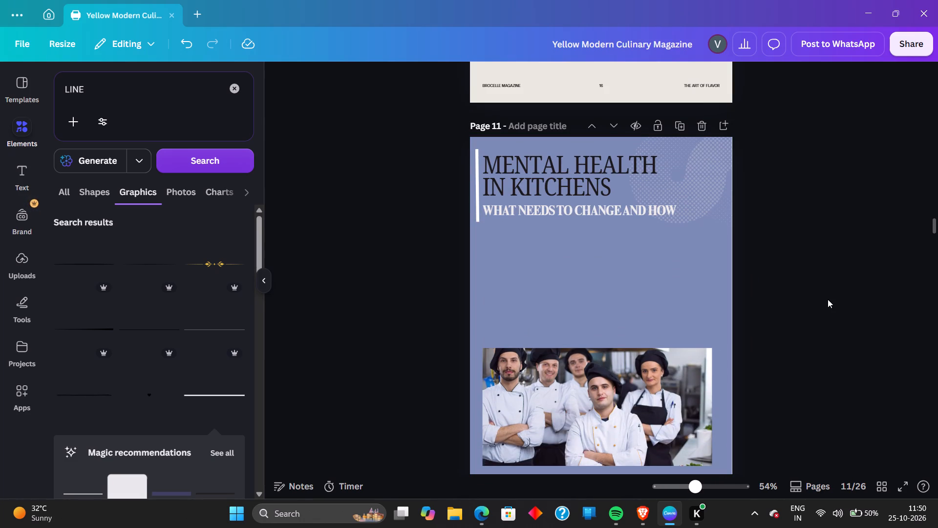
scroll(815, 299, "down", 3)
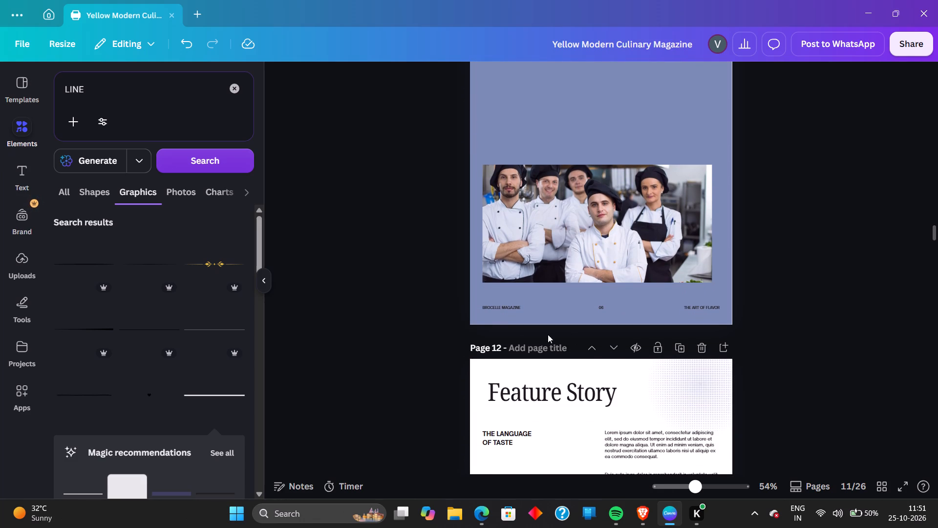
scroll(937, 270, "up", 4)
scroll(862, 308, "up", 4)
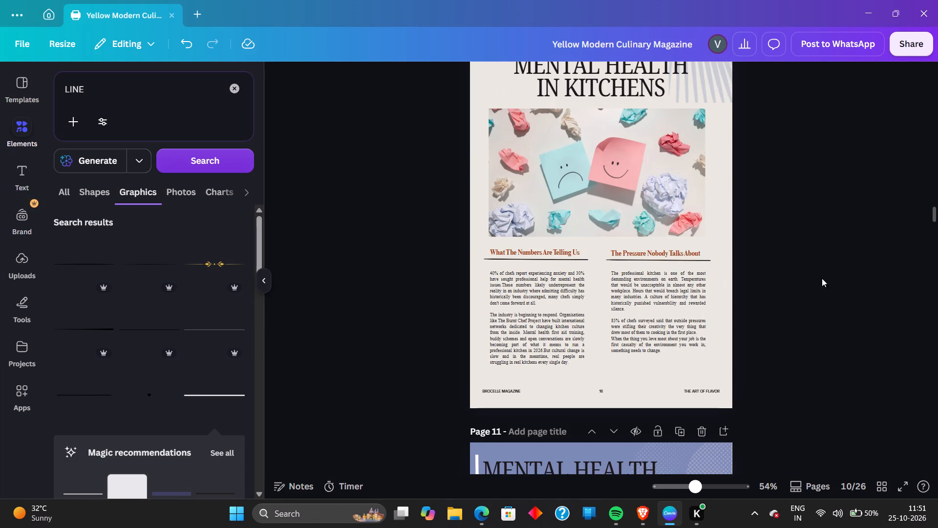
Duplicate page 10's left-column body text and place the copy on page 11 below the subheading, aligned with the title's left edge.
scroll(910, 283, "down", 2)
left_click(520, 211)
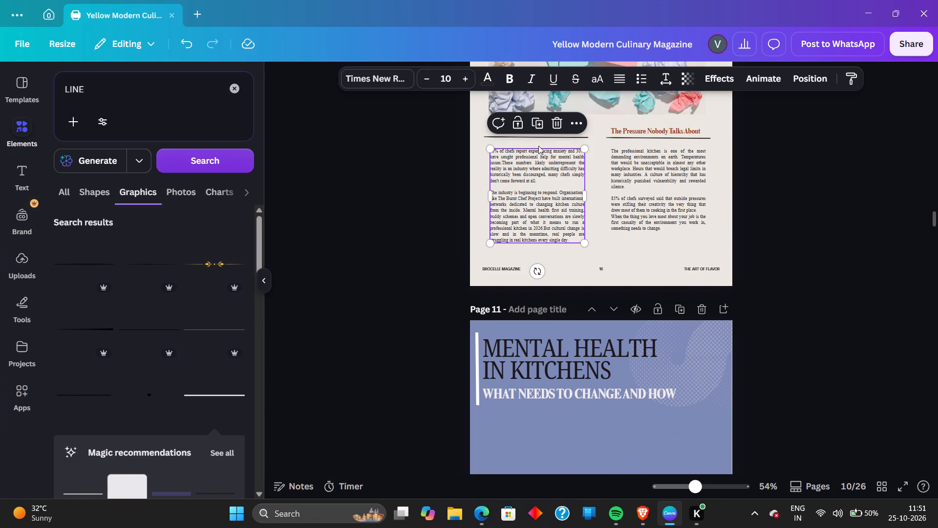
left_click(532, 121)
left_click_drag(535, 198, 548, 301)
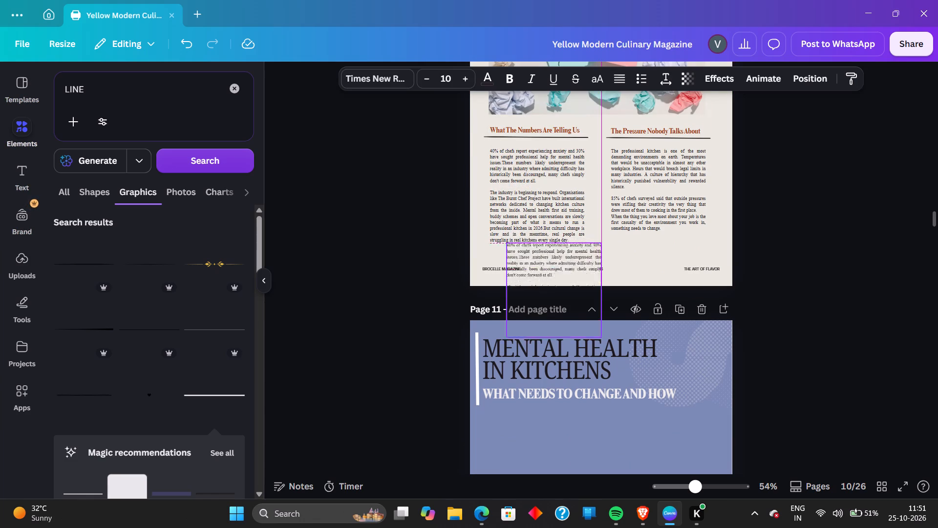
left_click_drag(548, 301, 532, 454)
scroll(934, 332, "down", 3)
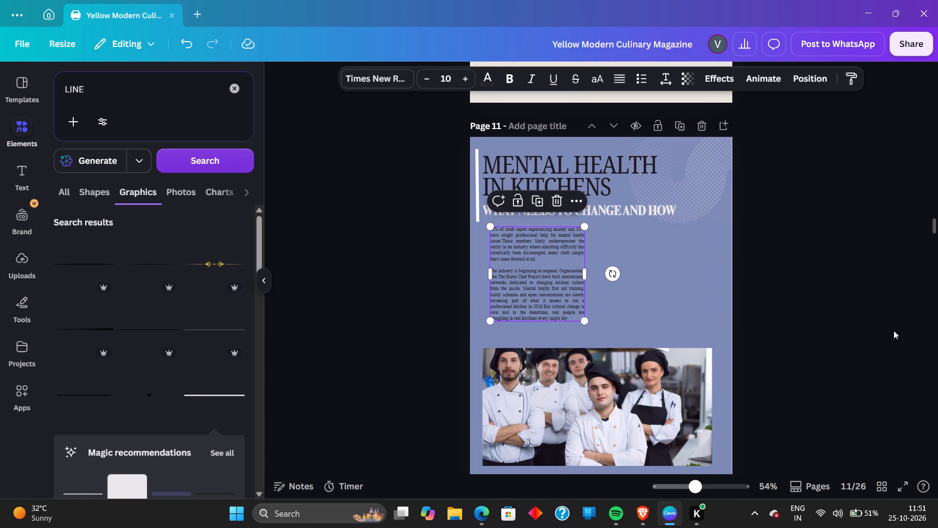
left_click_drag(518, 277, 509, 282)
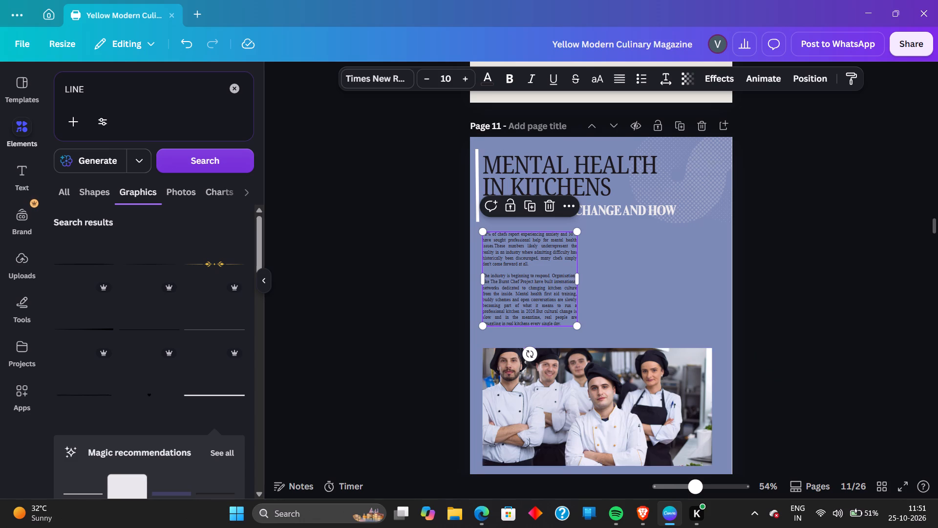
Duplicate page 10's What The Numbers Are Telling Us heading and place the copy above page 11's body text.
left_click_drag(692, 485, 703, 491)
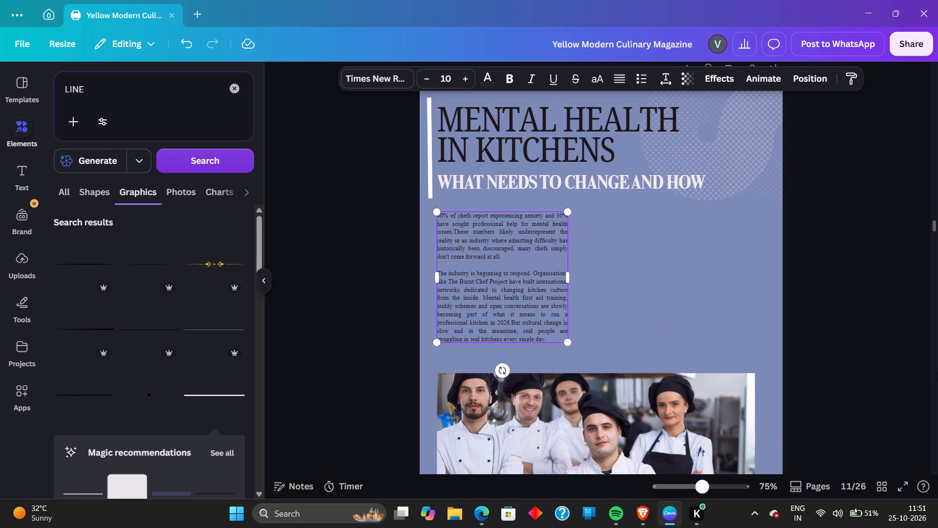
left_click(883, 356)
left_click(545, 300)
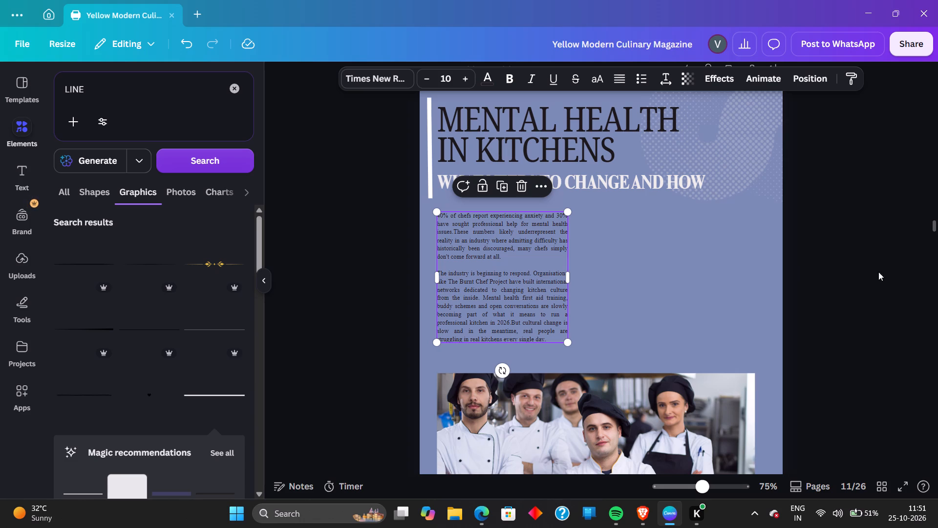
scroll(868, 306, "up", 7)
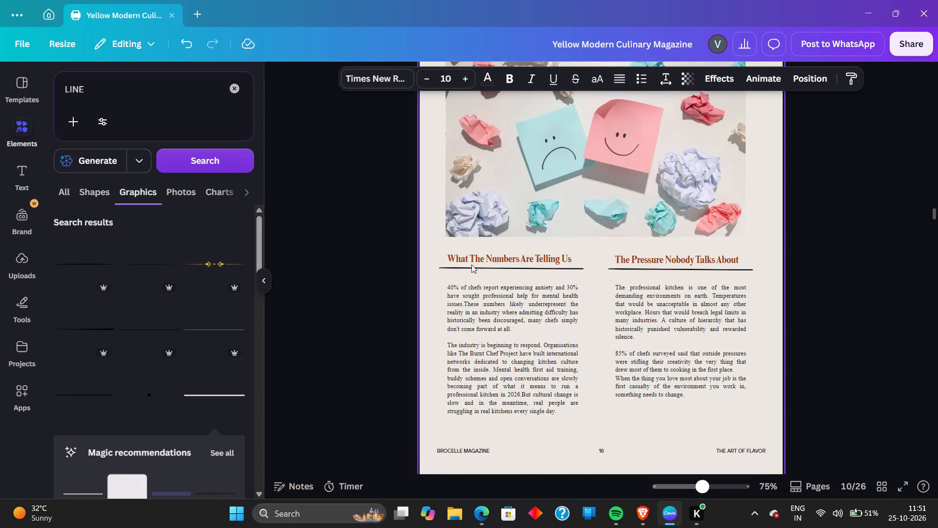
left_click(483, 259)
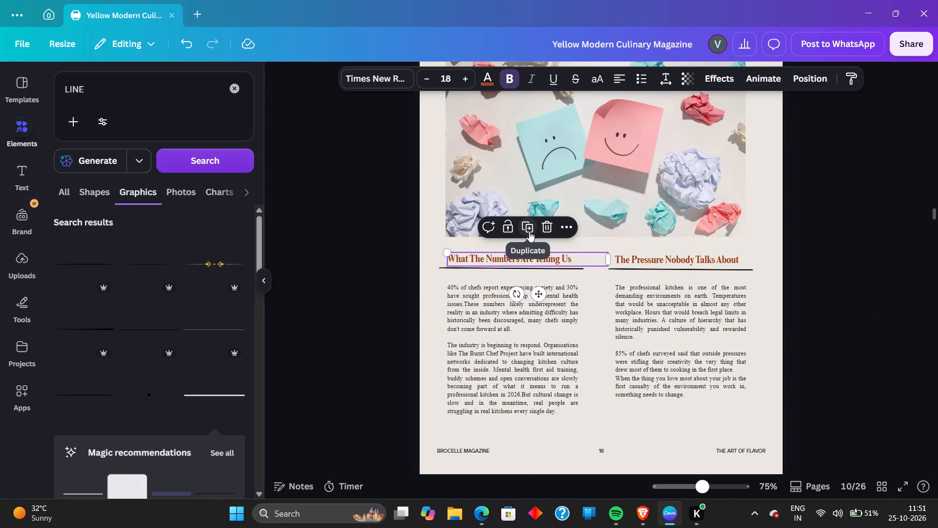
left_click(529, 231)
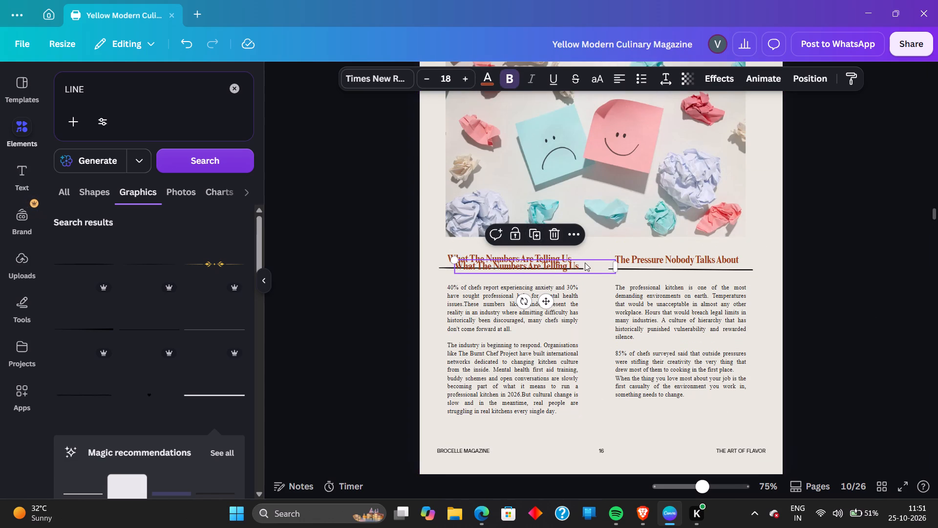
left_click_drag(588, 270, 598, 453)
scroll(829, 414, "down", 5)
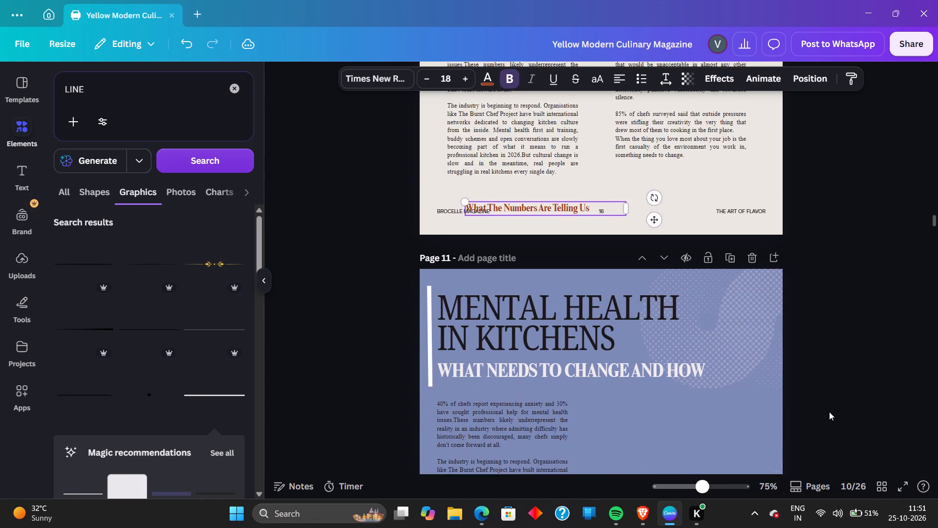
left_click_drag(588, 141, 567, 332)
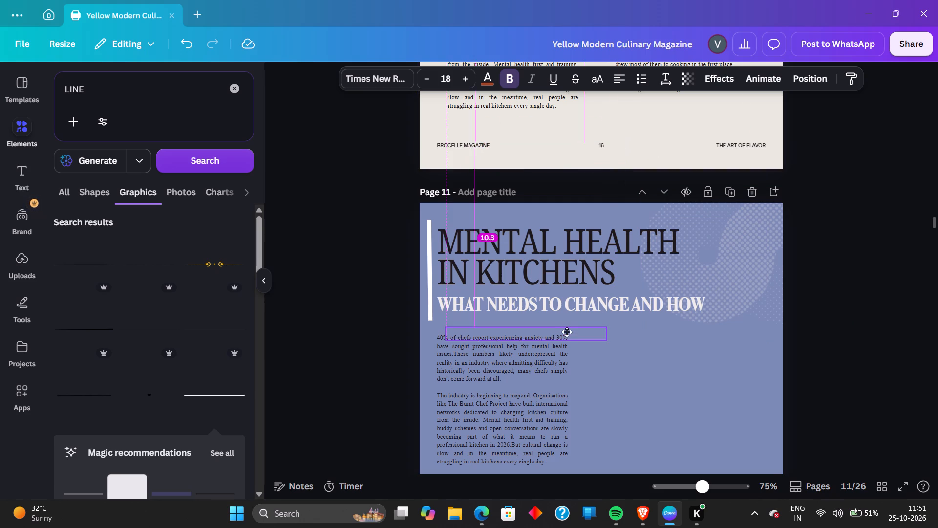
left_click_drag(567, 332, 562, 322)
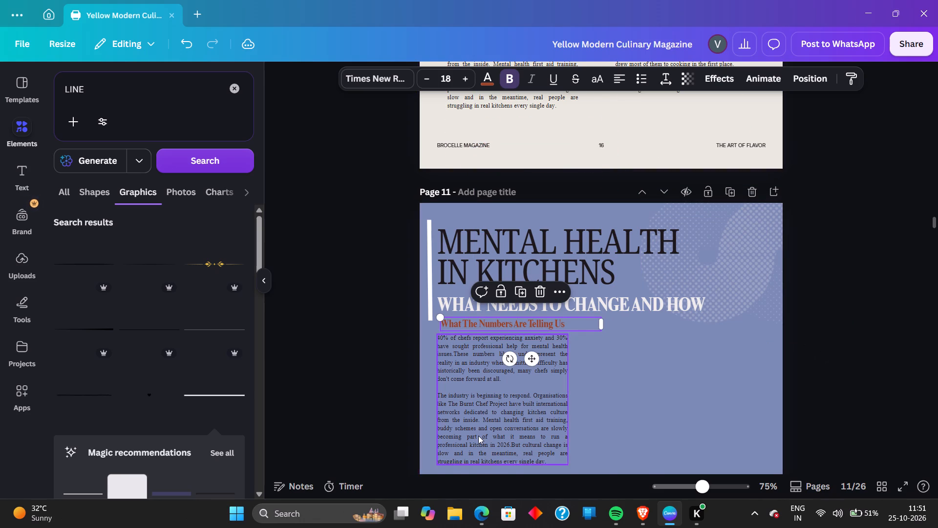
Move page 11's left-column body text down in small amounts to make room for the red heading above it.
scroll(478, 434, "down", 2)
scroll(495, 372, "up", 2)
left_click_drag(491, 320, 490, 328)
left_click(917, 264)
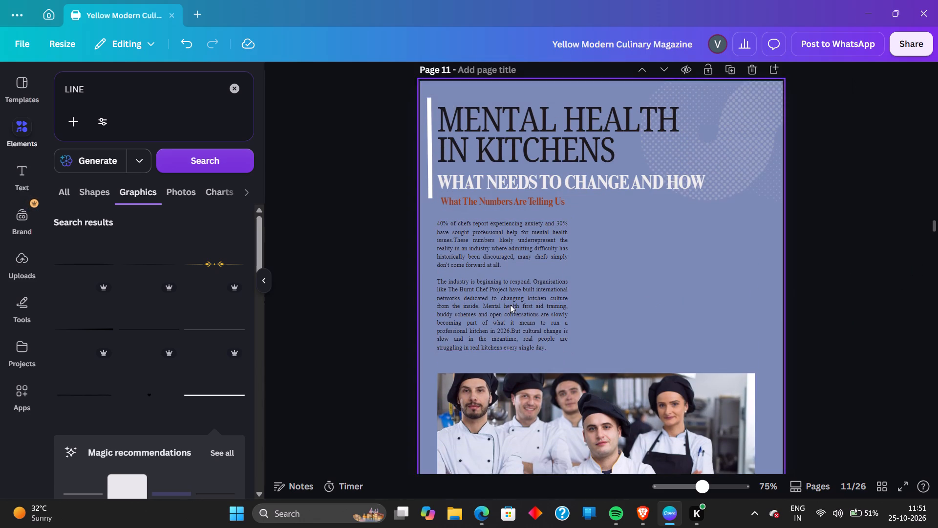
left_click_drag(472, 305, 472, 310)
left_click(914, 294)
Move the red heading slightly down, clear of the white subheading, and align it with the body text's left edge.
left_click_drag(545, 201, 538, 209)
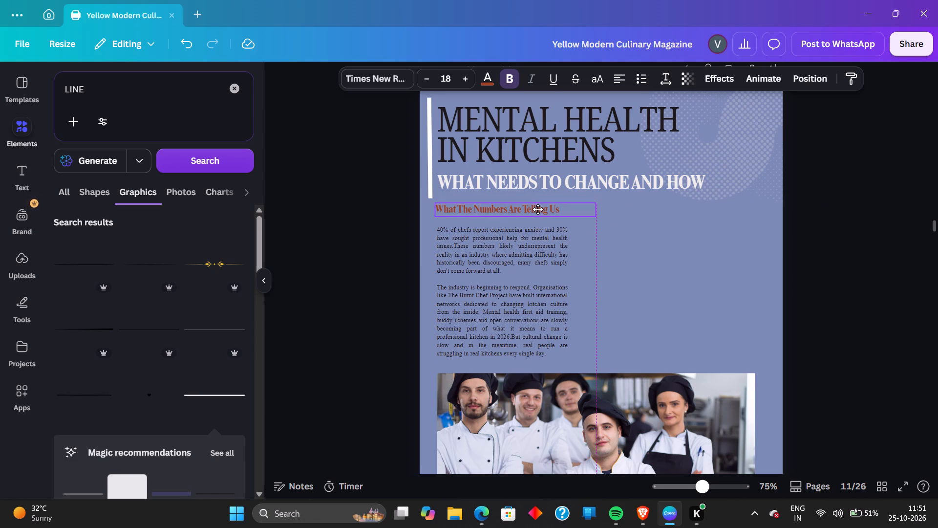
left_click_drag(538, 209, 543, 209)
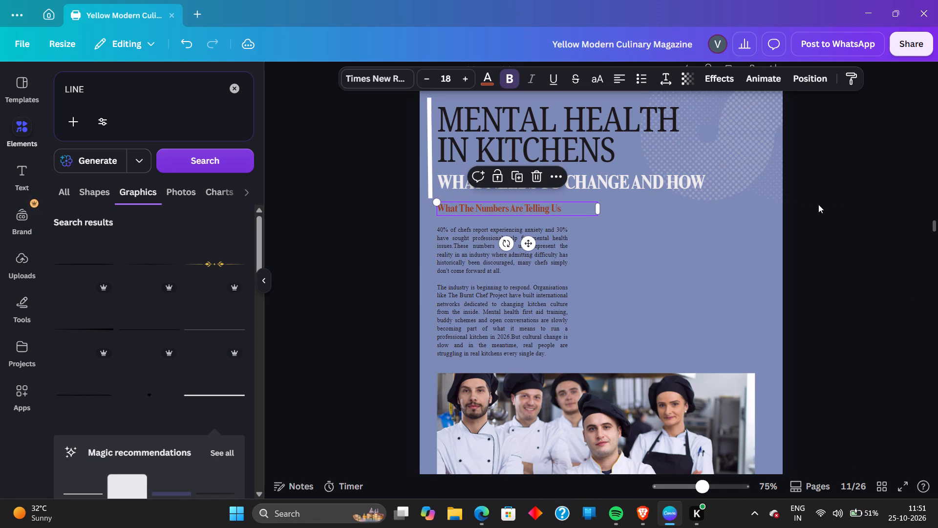
left_click(834, 240)
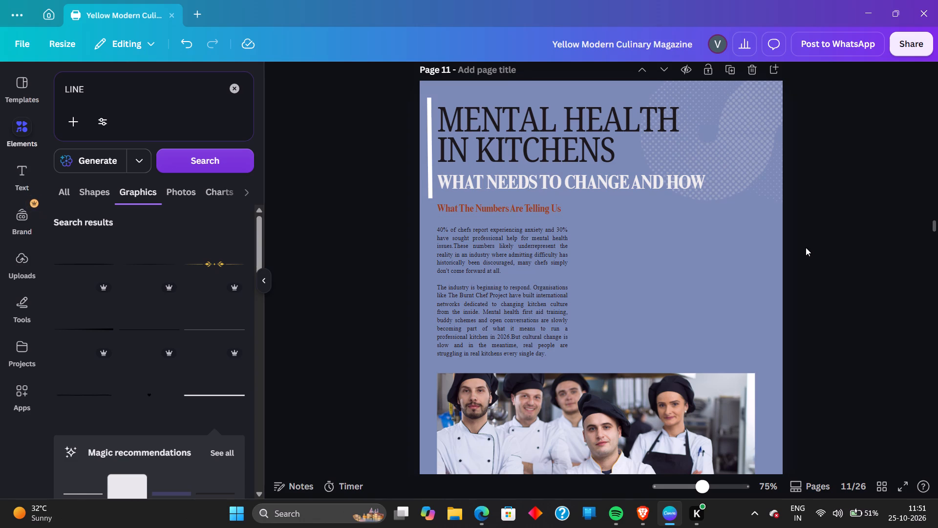
Duplicate page 11's What The Numbers Are Telling Us heading and place the copy level with it as the right column's heading.
scroll(806, 247, "up", 7)
scroll(806, 247, "down", 6)
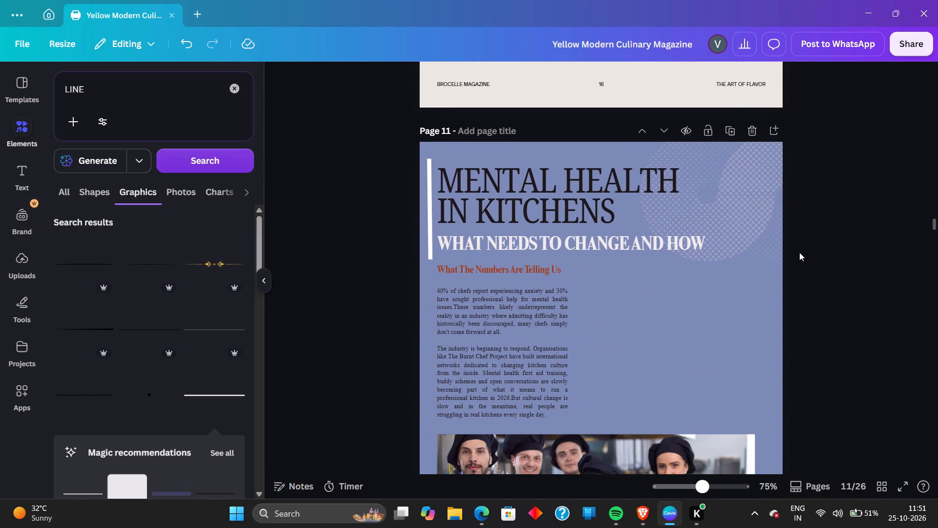
scroll(794, 259, "down", 1)
left_click(487, 206)
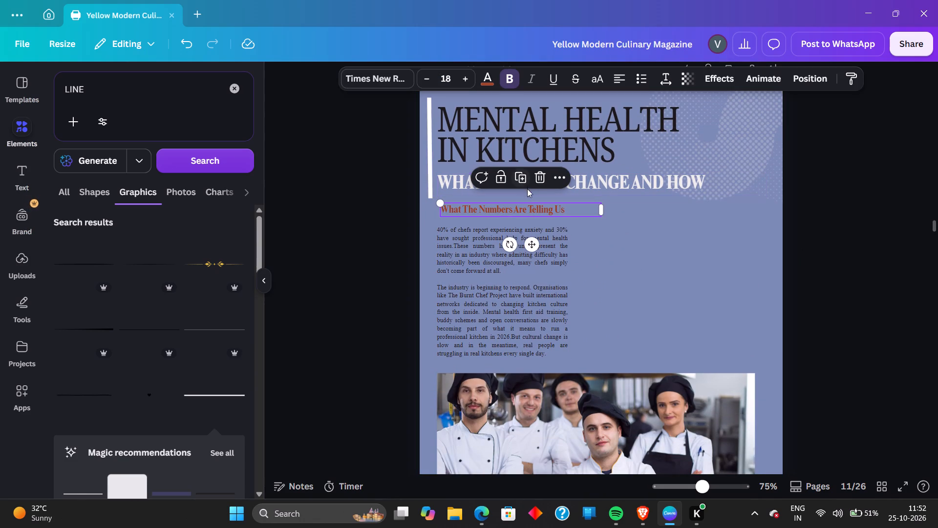
left_click(521, 176)
left_click_drag(541, 252, 642, 238)
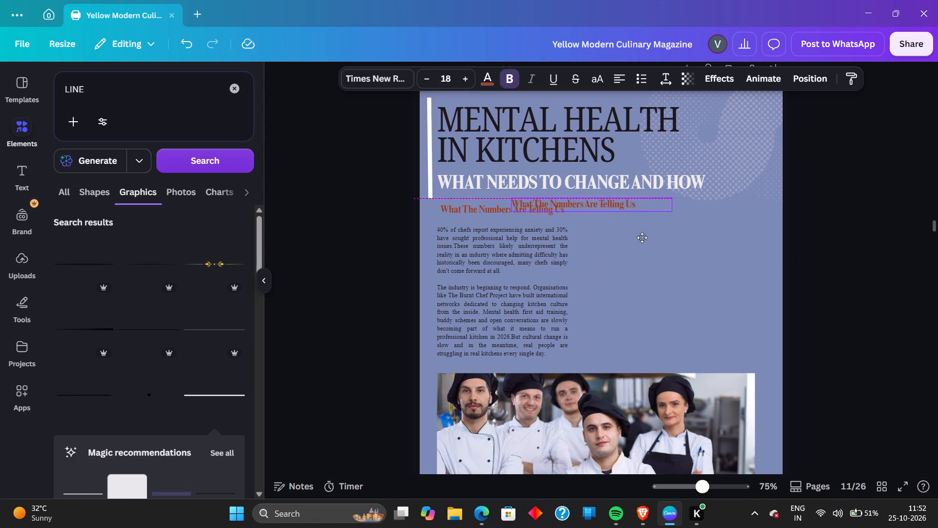
left_click_drag(642, 238, 718, 244)
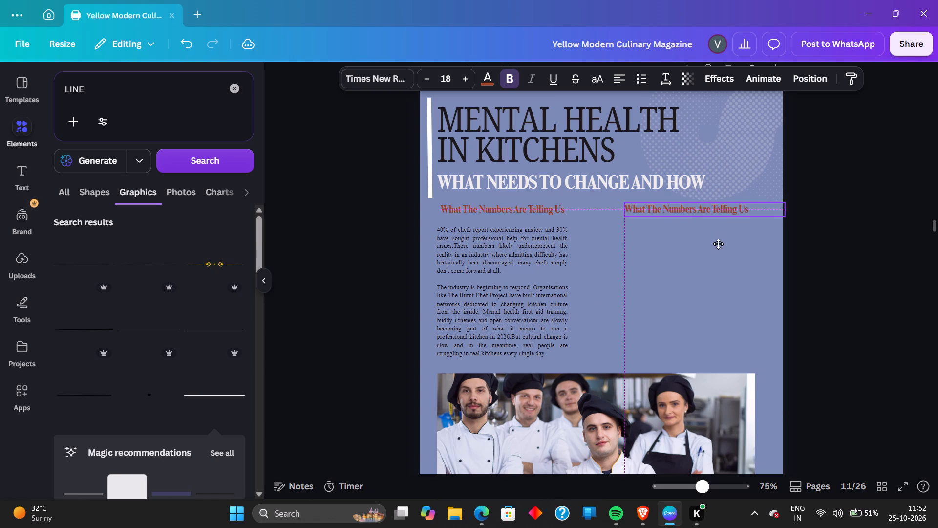
left_click_drag(718, 244, 719, 245)
left_click(906, 372)
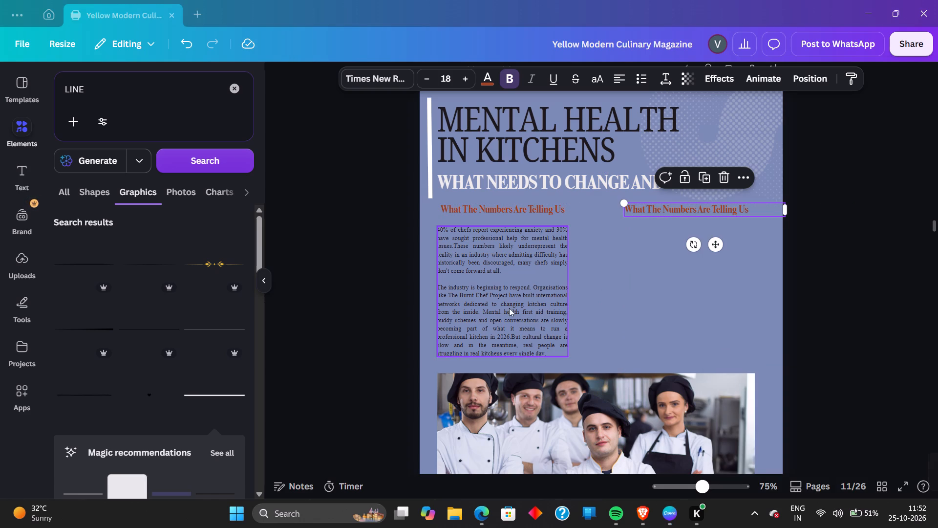
Duplicate page 11's left-column body text and place the copy under the right column's heading, level with the original.
left_click(505, 307)
left_click(496, 203)
left_click_drag(520, 296, 584, 296)
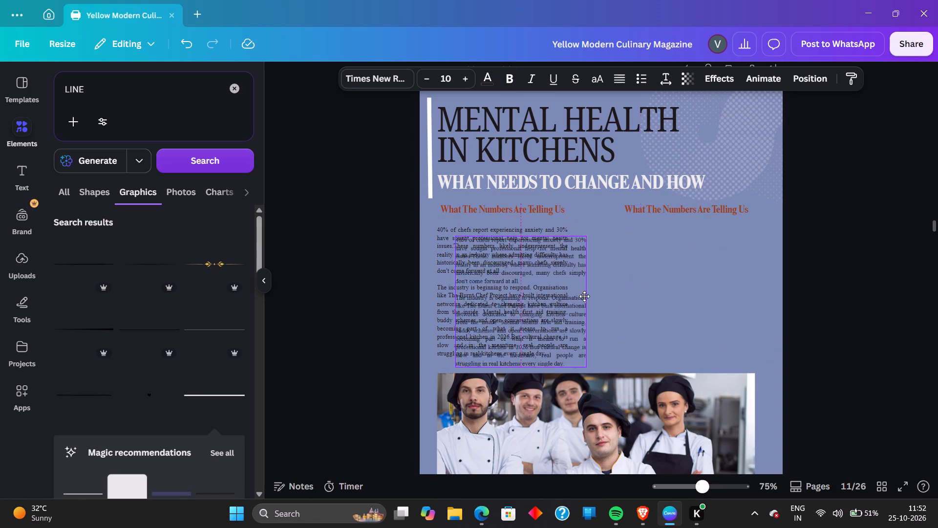
left_click_drag(584, 296, 701, 288)
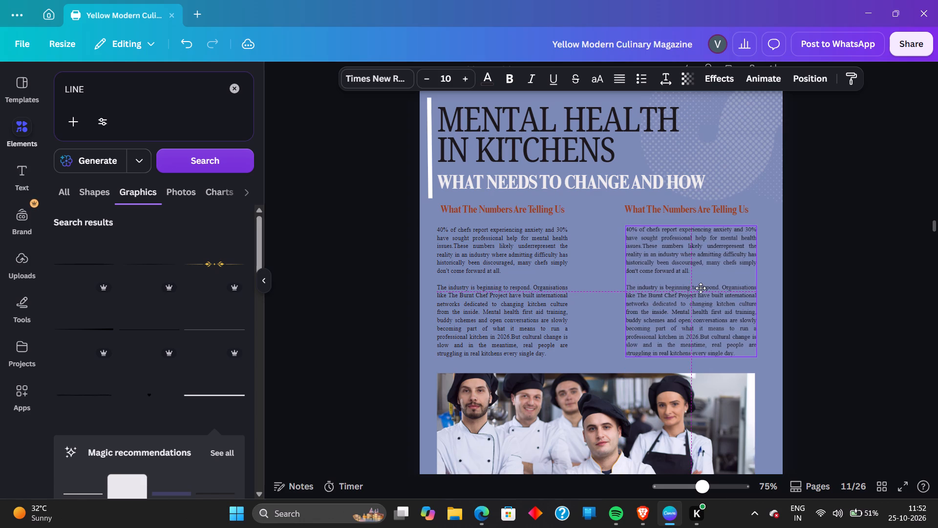
left_click_drag(701, 288, 695, 287)
left_click(817, 298)
Replace the text of page 11's left-column heading with WHAT CHEFS ARE ASKING FOR.
left_click(541, 216)
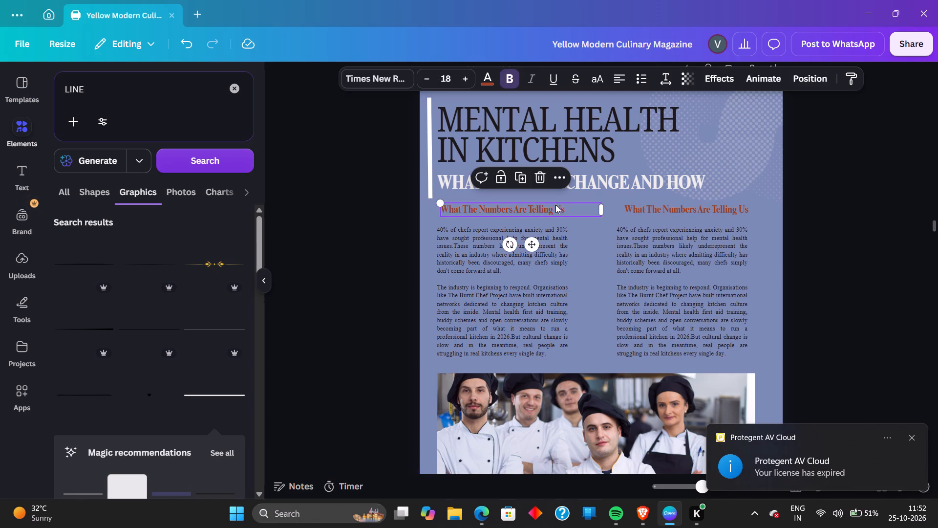
left_click(560, 210)
key("BackSpace")
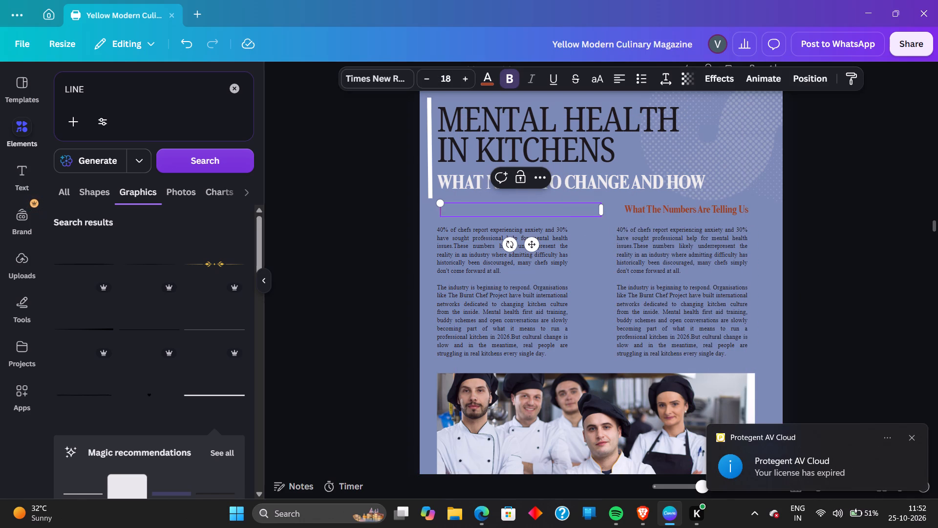
key("s")
key("BackSpace")
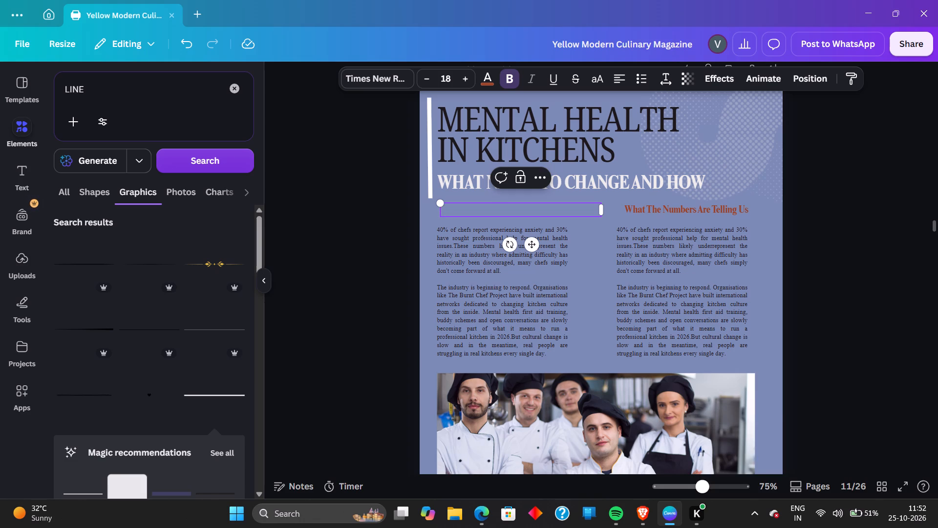
type("wh")
key("BackSpace")
key("BackSpace")
type("WHAT")
key("space")
type("CHEFS A")
type("RE ASKING FOR")
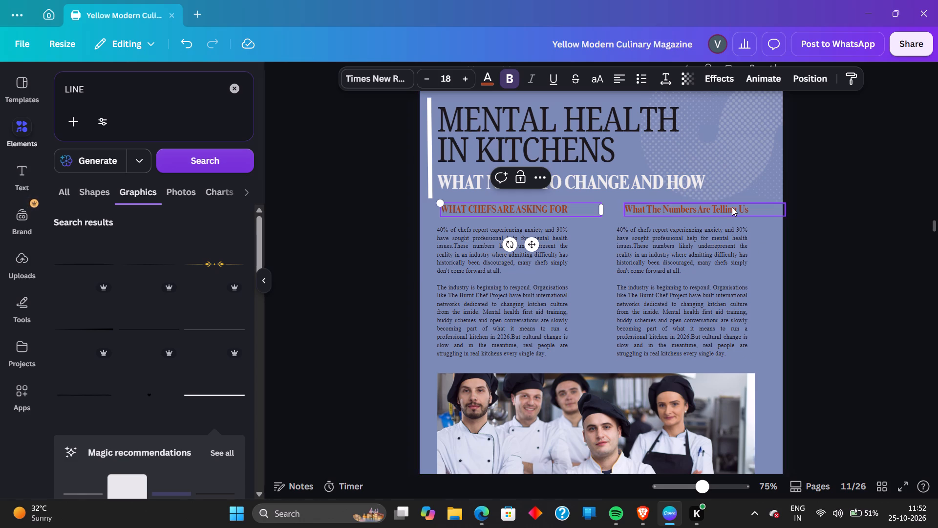
Replace the text of page 11's right-column heading with BREAKING THE STIGMA.
left_click(732, 207)
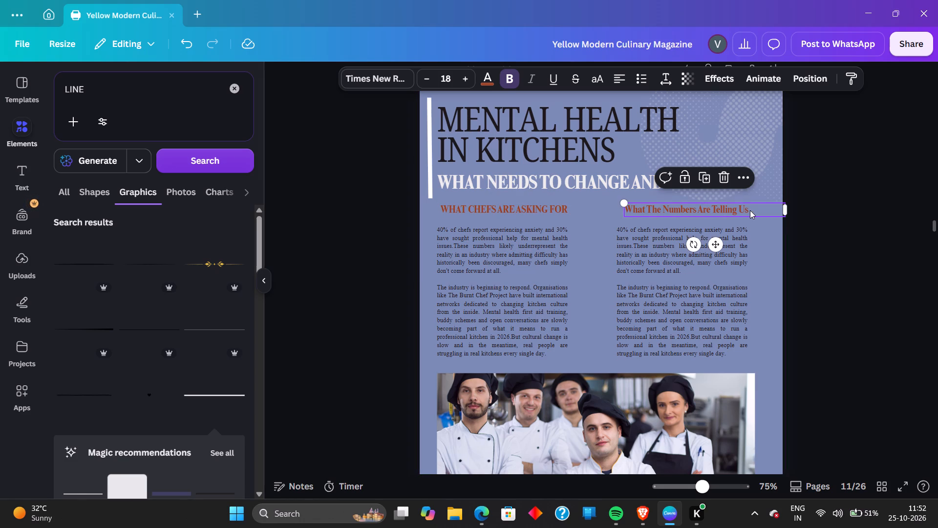
left_click(750, 210)
key("BackSpace")
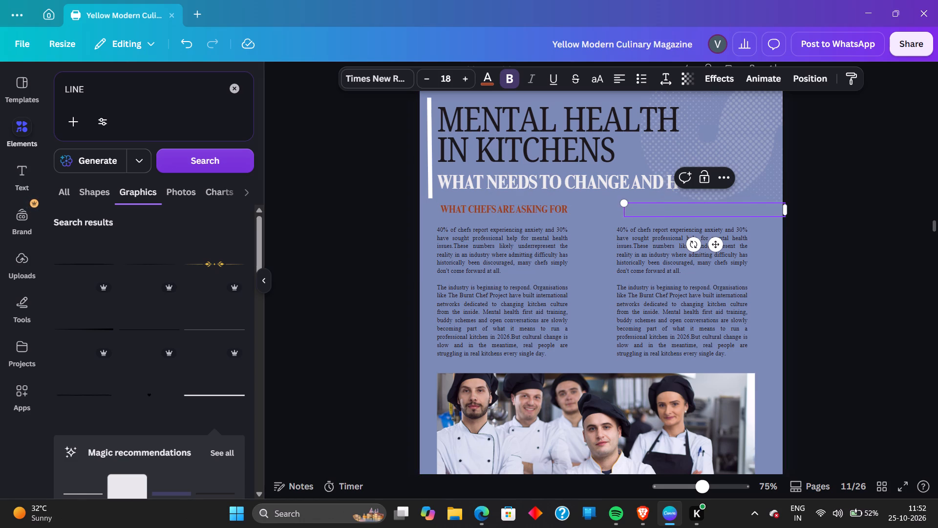
type("BREA")
type("KING THE")
key("space")
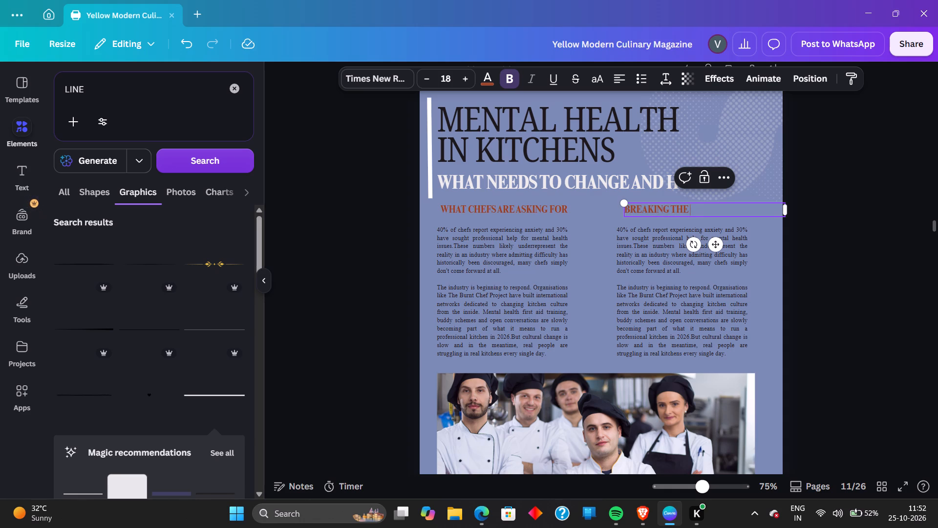
type("STIGMA")
left_click(870, 314)
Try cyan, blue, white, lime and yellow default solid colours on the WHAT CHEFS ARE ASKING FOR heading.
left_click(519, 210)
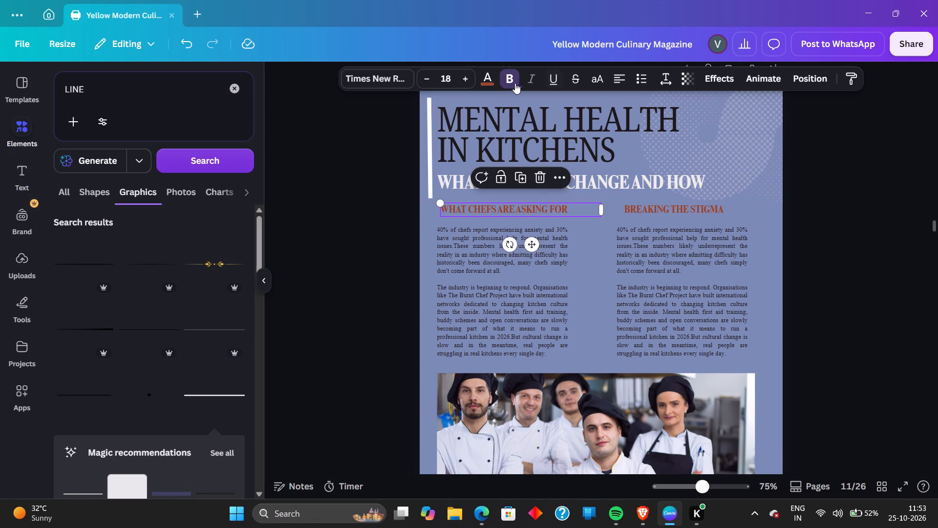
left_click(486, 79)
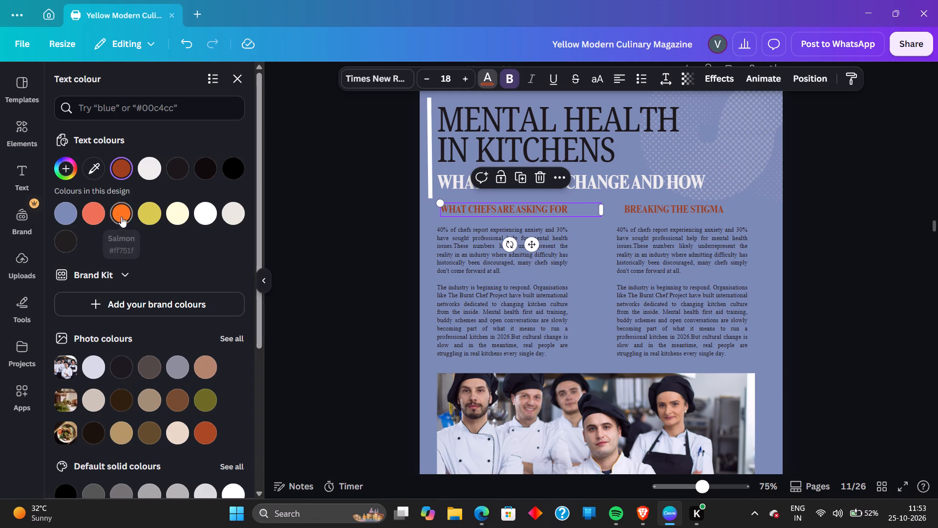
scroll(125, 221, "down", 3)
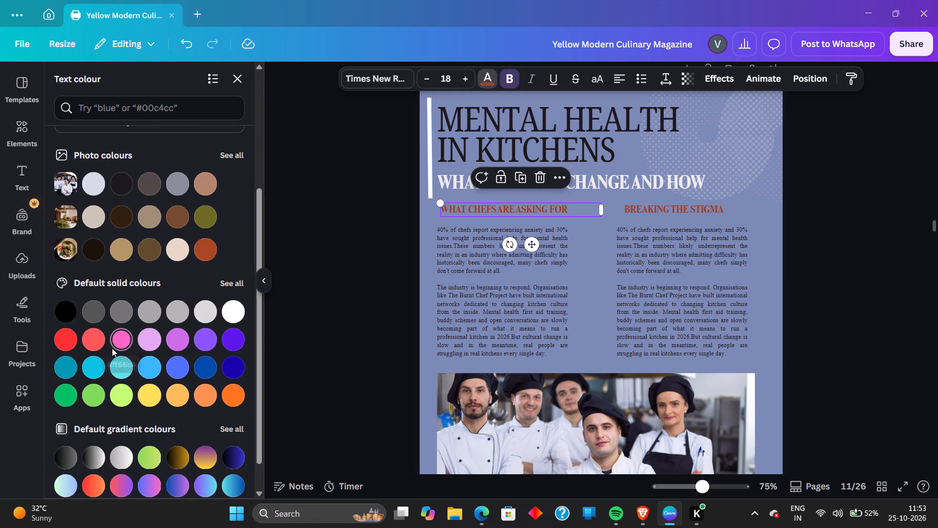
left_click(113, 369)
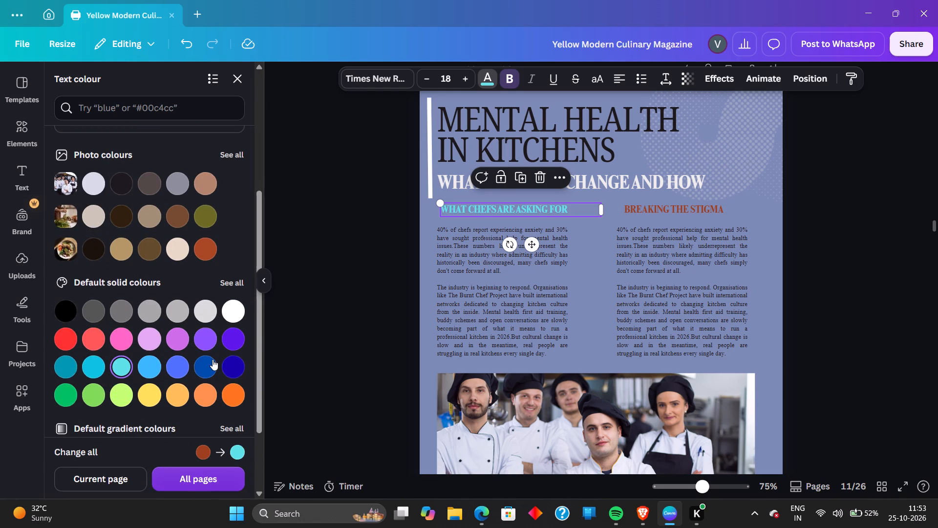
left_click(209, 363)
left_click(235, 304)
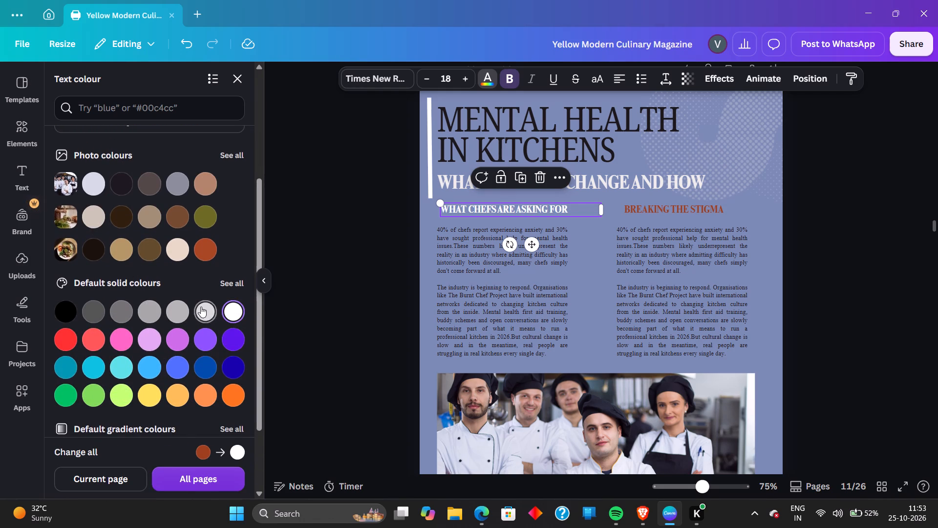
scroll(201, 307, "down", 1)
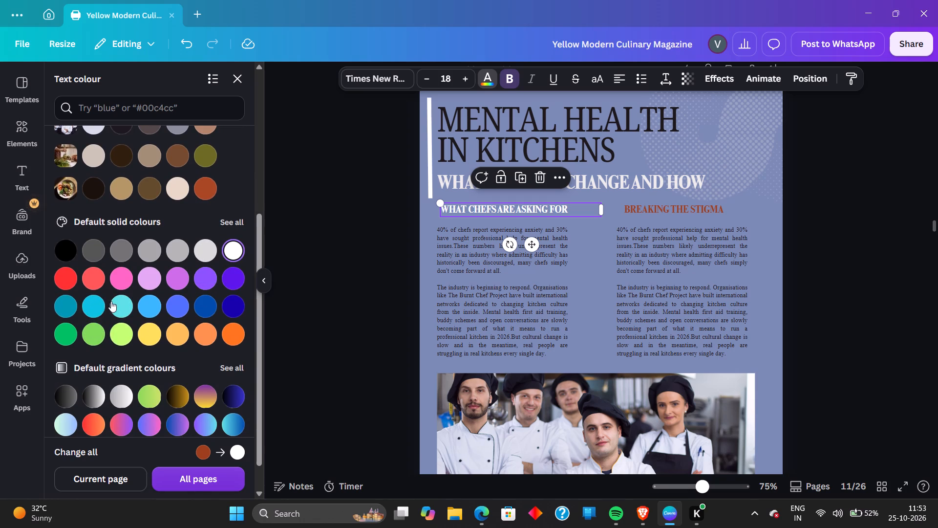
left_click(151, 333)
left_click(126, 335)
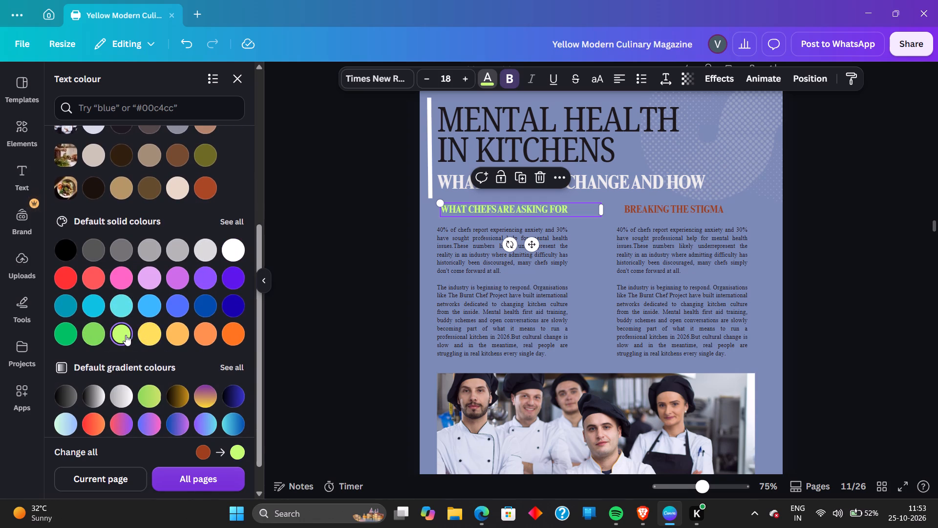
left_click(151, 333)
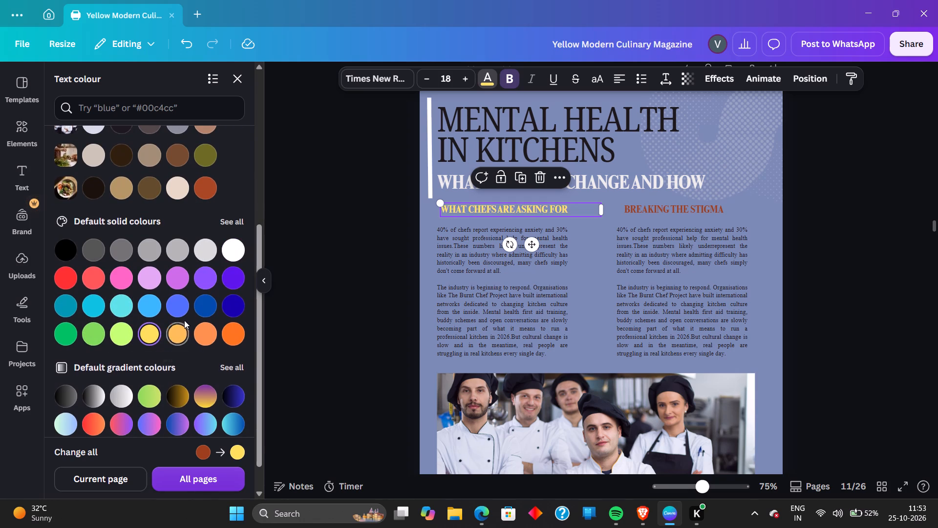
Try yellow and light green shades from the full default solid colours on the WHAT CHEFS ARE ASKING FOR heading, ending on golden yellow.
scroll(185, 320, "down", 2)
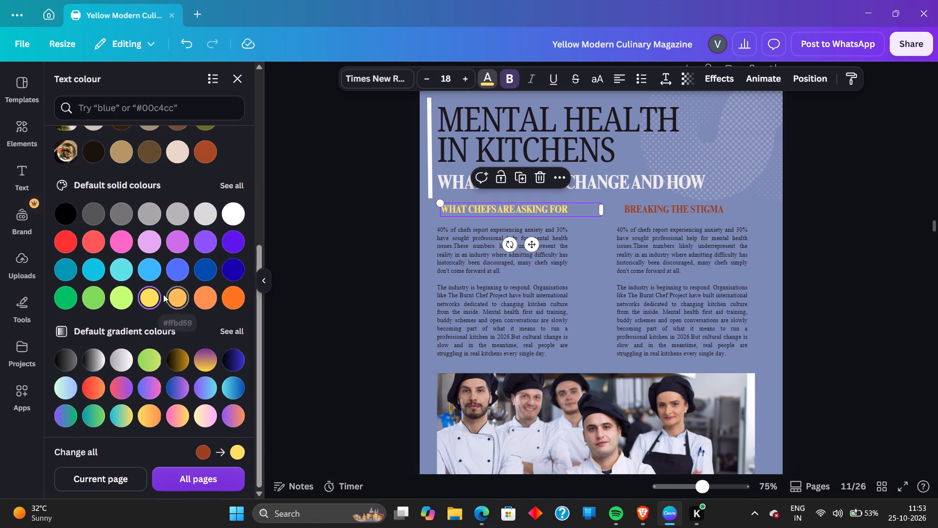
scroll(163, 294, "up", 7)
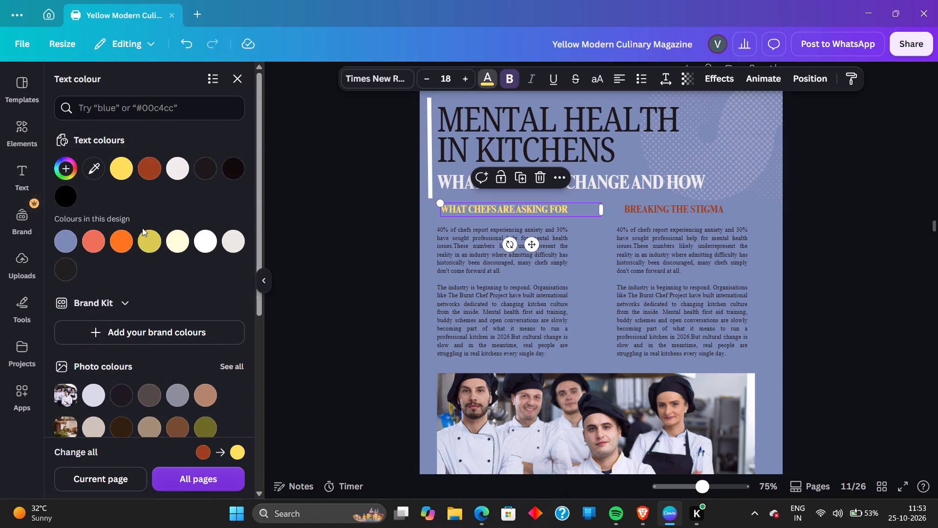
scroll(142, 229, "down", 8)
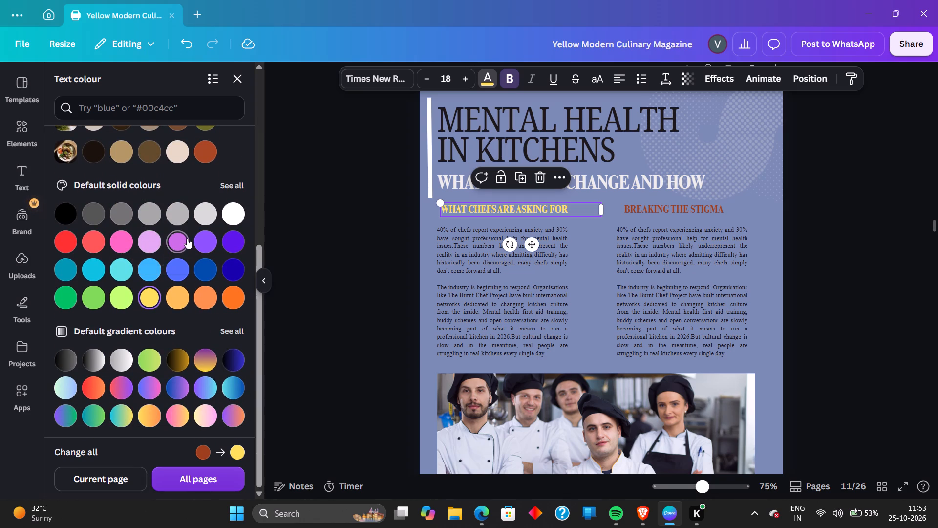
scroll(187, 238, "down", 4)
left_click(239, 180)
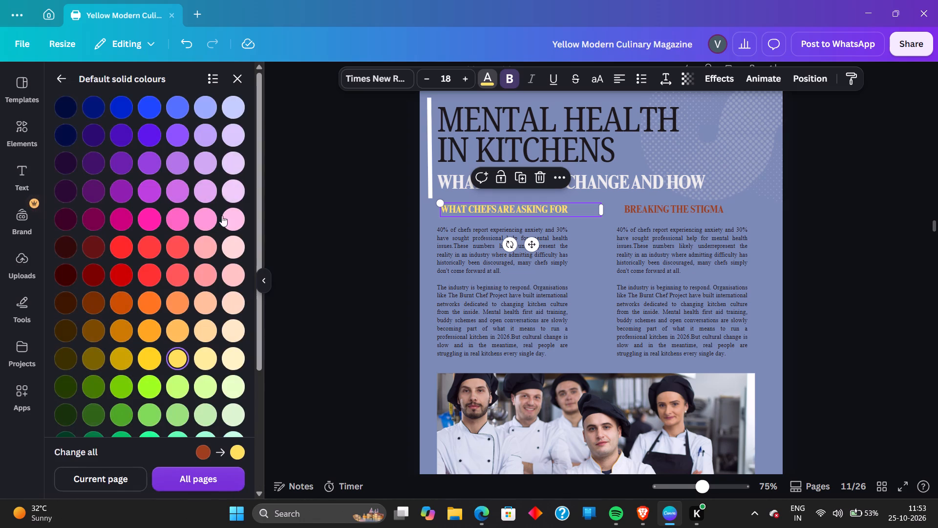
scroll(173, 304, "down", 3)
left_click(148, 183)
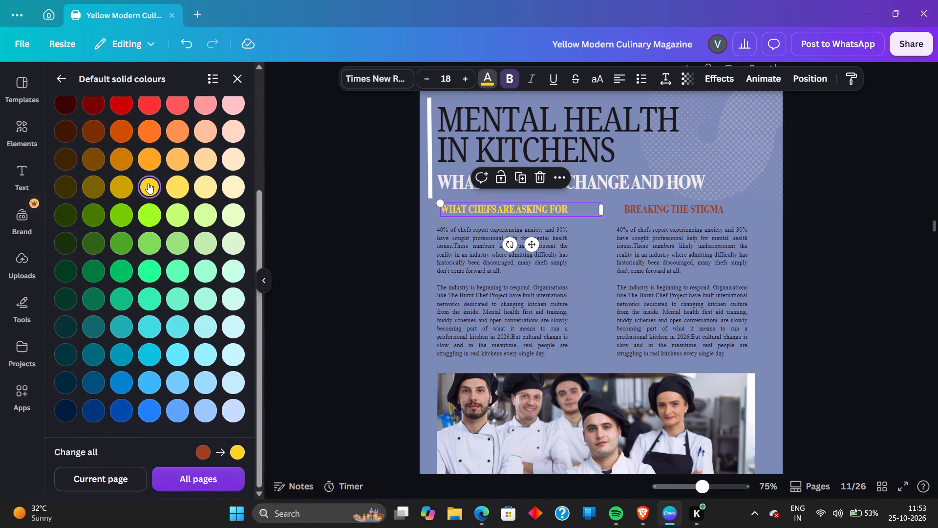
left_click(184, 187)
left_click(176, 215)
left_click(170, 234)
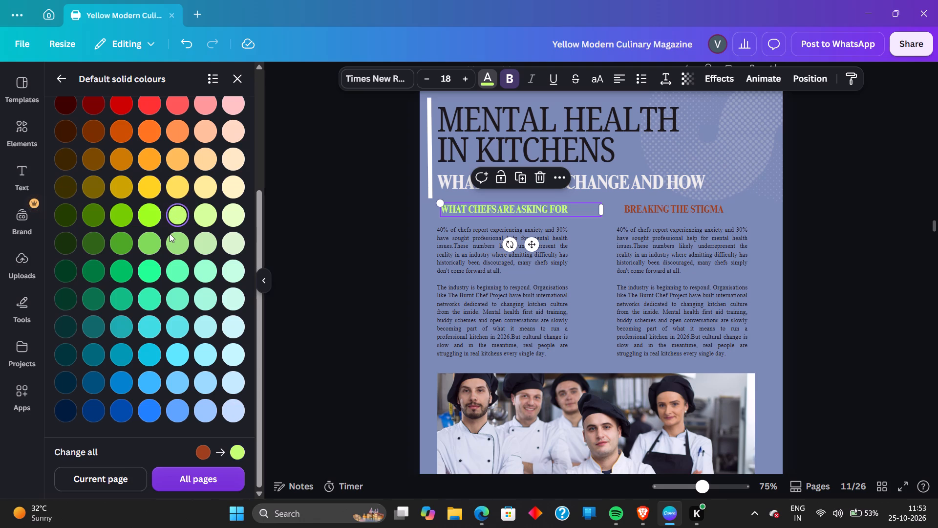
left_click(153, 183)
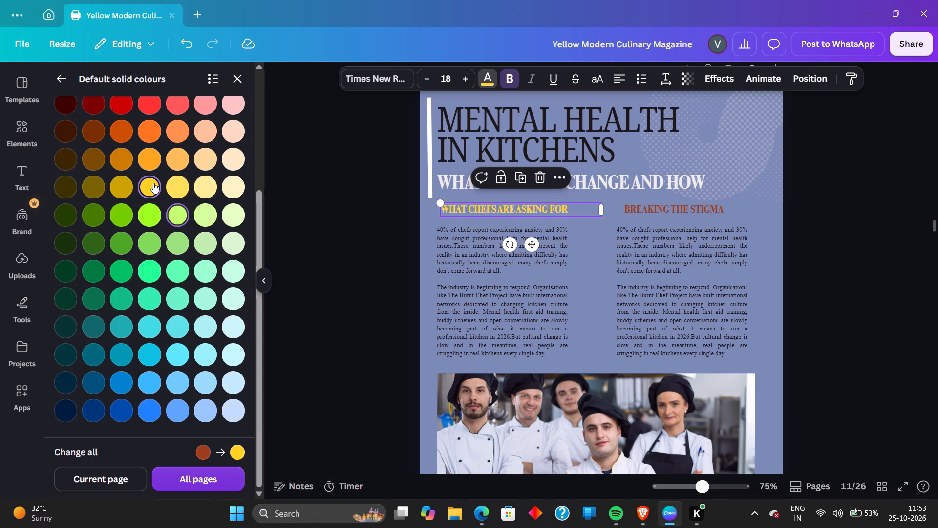
Recolour both column headings, BREAKING THE STIGMA and WHAT CHEFS ARE ASKING FOR, in the same pale mint green.
left_click(660, 212)
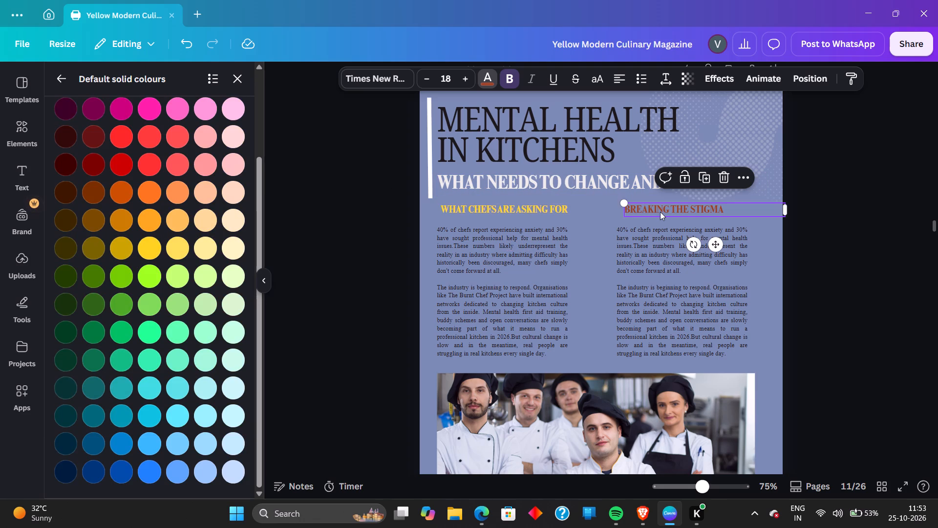
left_click(176, 241)
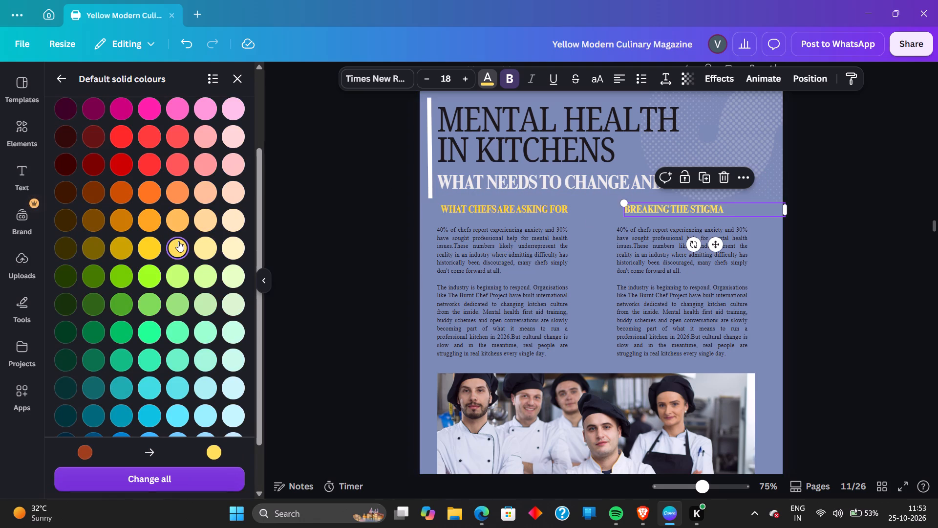
left_click(212, 360)
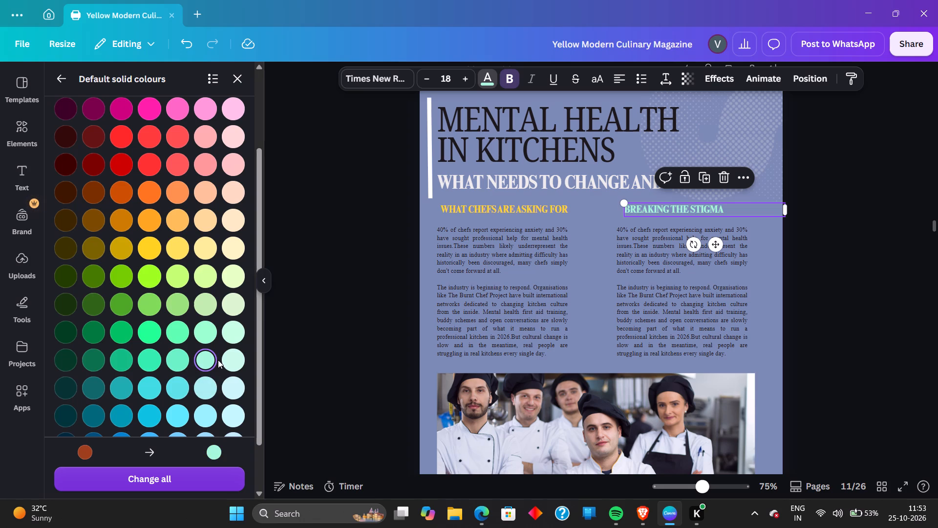
left_click(480, 209)
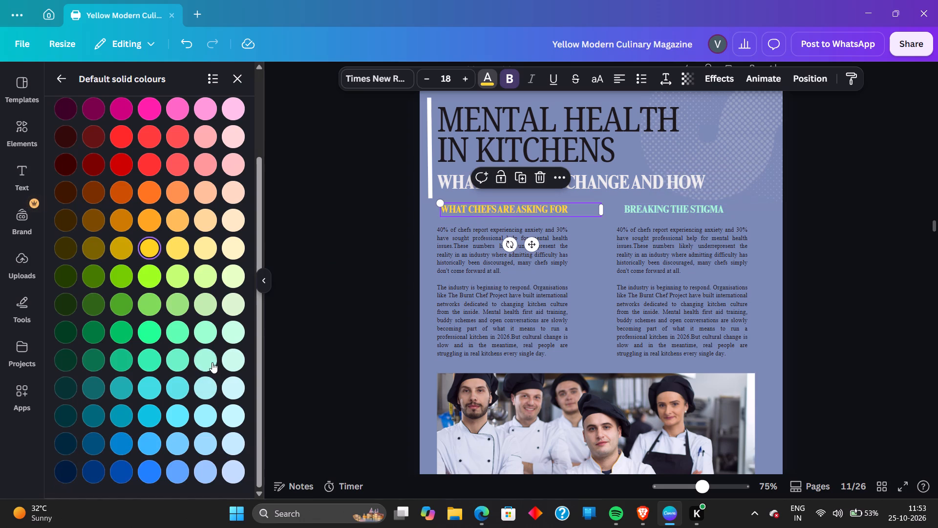
left_click(210, 362)
left_click(298, 324)
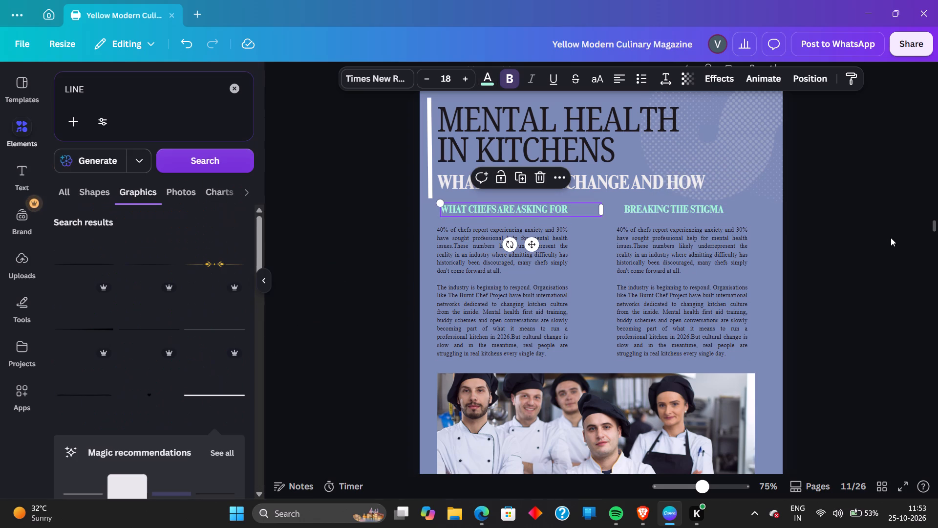
left_click(891, 238)
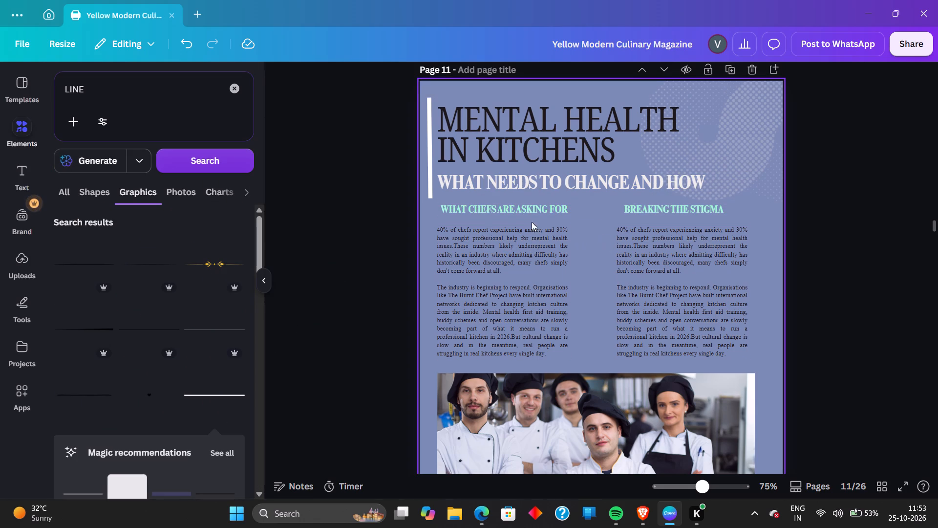
Nudge both mint column headings left so each lines up with the left edge of the body text below it.
left_click(492, 210)
key("Left")
key("Left")
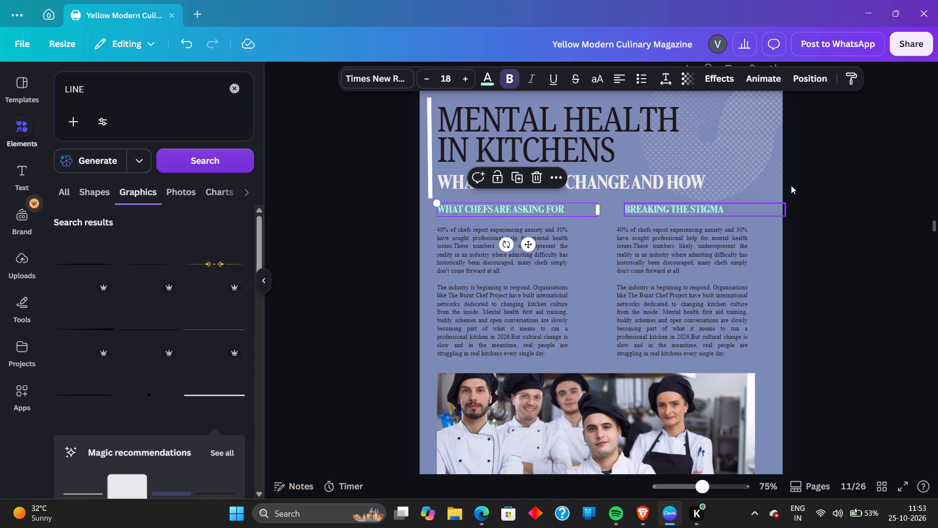
left_click(661, 211)
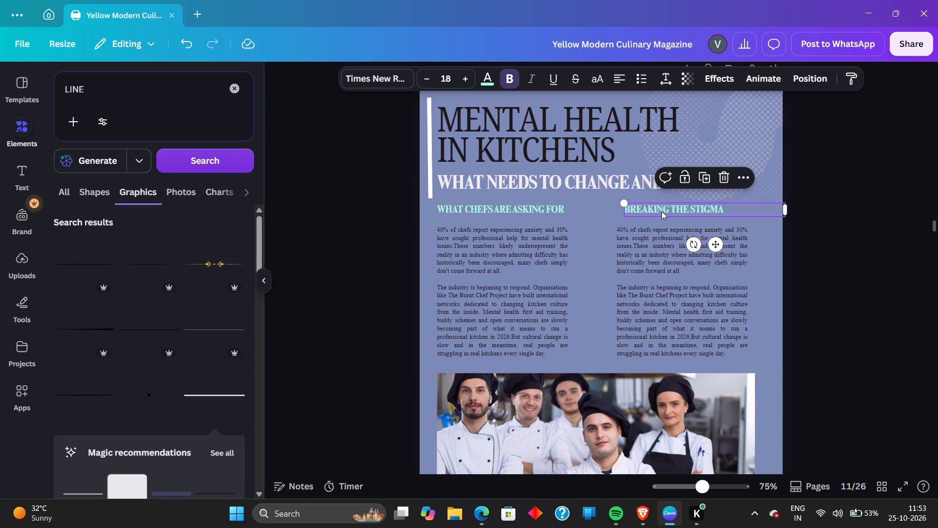
key("Left")
key("Left")
key("Left")
key("Left")
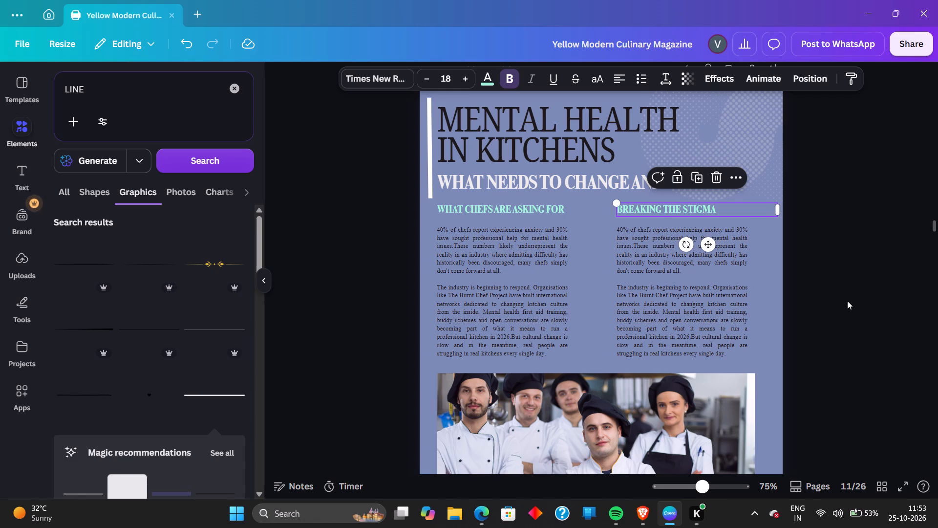
Nudge both column headings, WHAT CHEFS ARE ASKING FOR and BREAKING THE STIGMA, slightly down by the same amount.
left_click(481, 209)
key("Down")
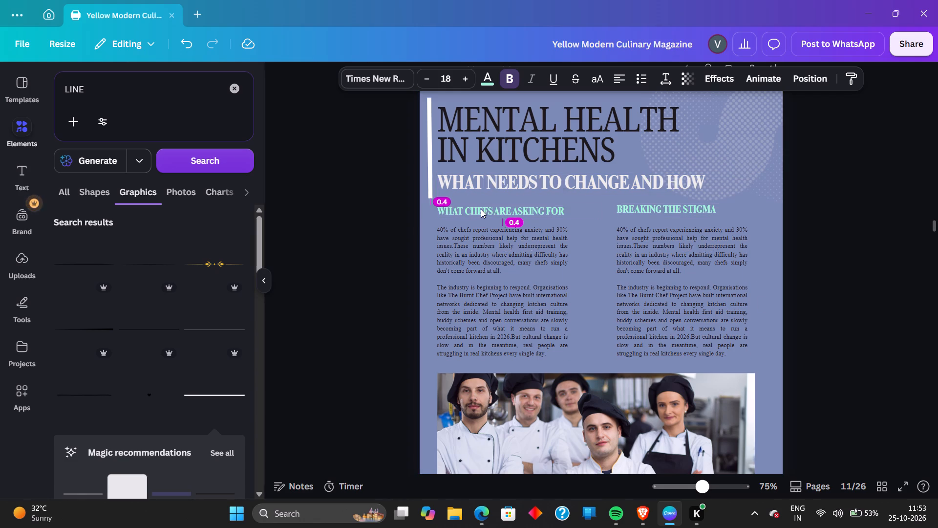
left_click(643, 207)
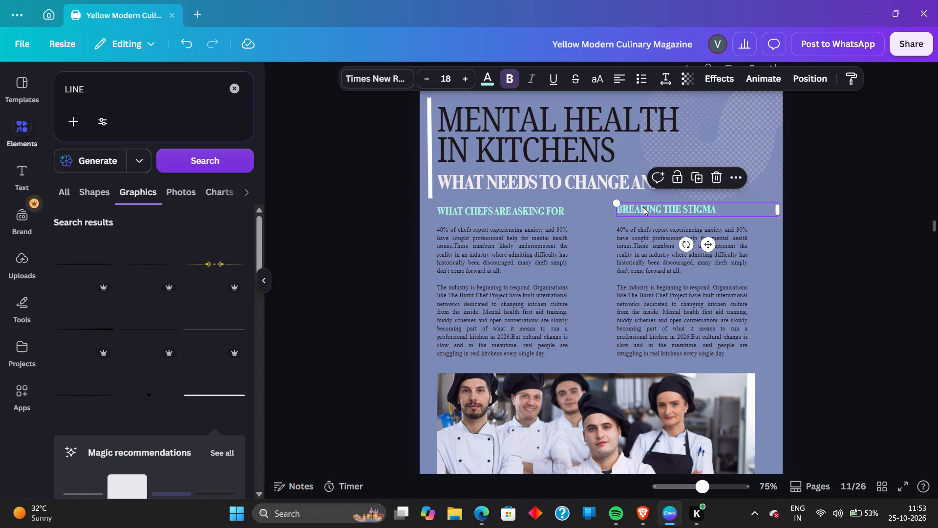
key("Down")
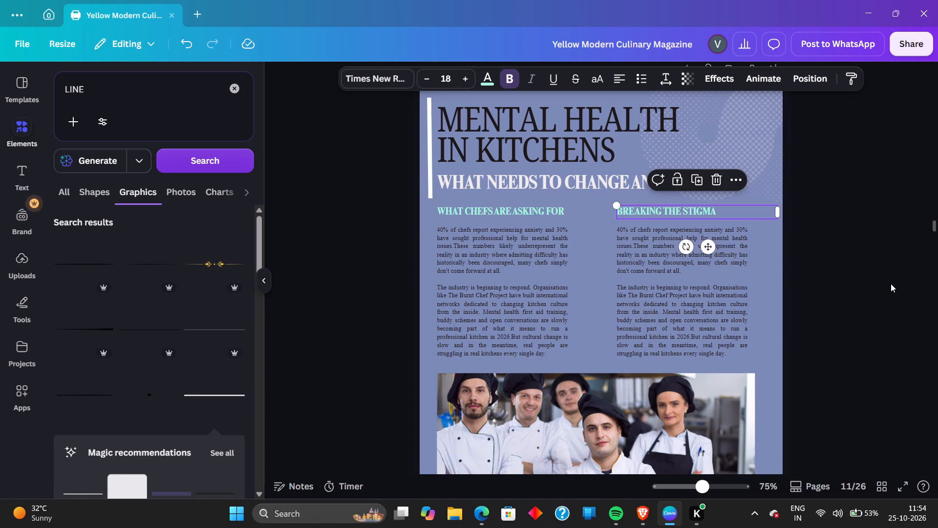
left_click(891, 284)
Copy the underline beneath page 10's What The Numbers Are Telling Us heading and place it under WHAT CHEFS ARE ASKING FOR on page 11.
scroll(756, 277, "up", 8)
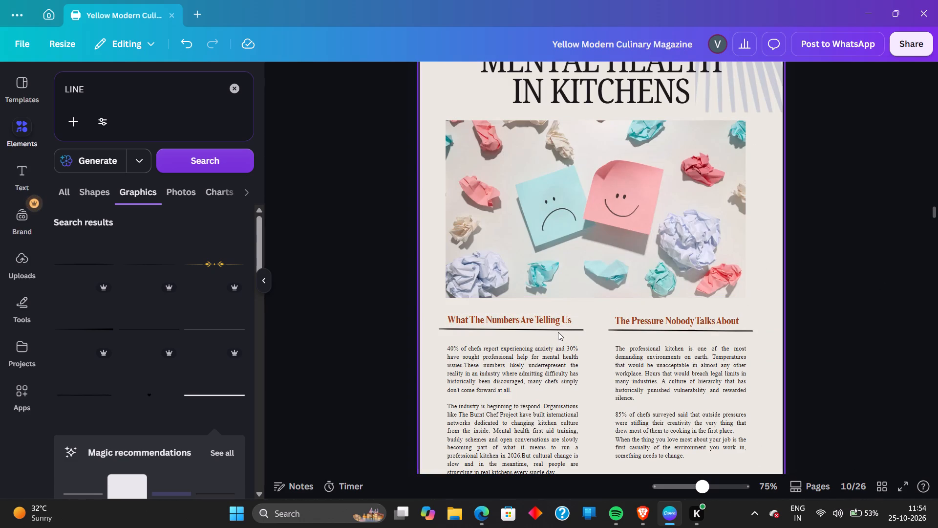
left_click(557, 330)
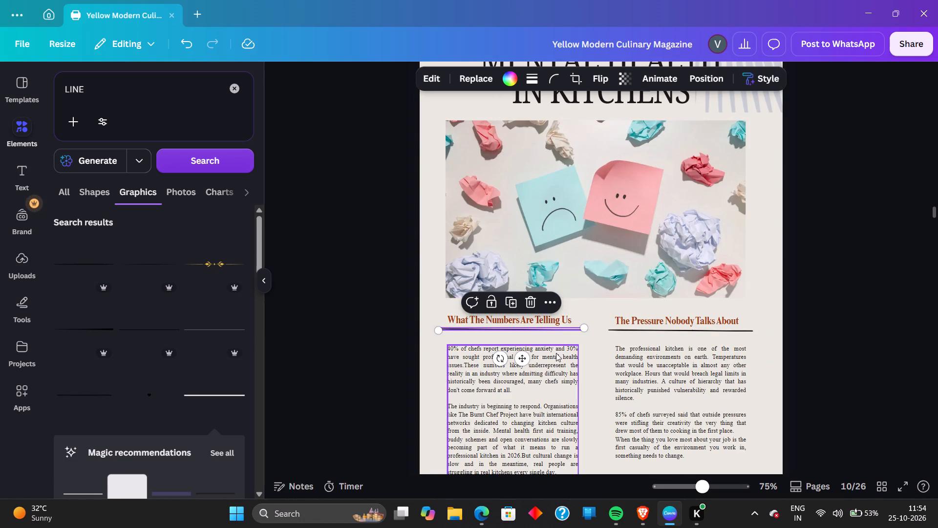
left_click(548, 302)
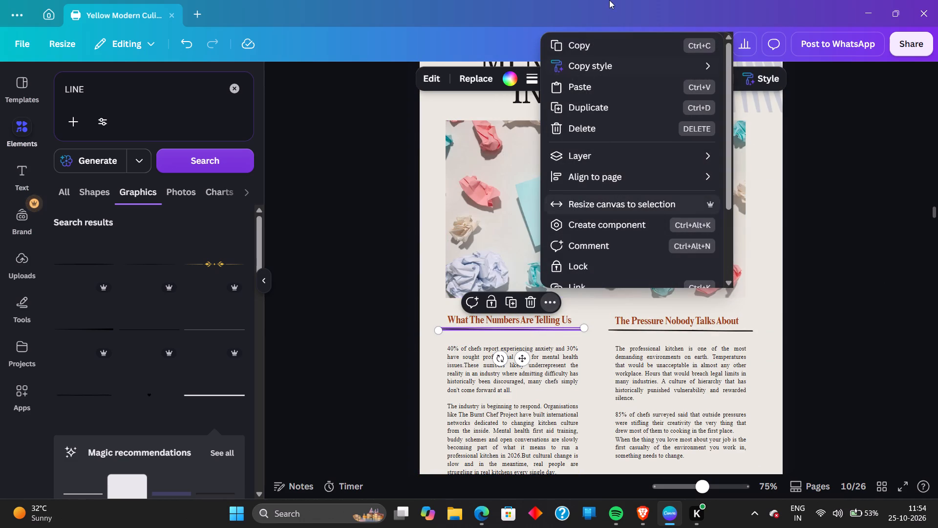
left_click(605, 45)
left_click(850, 280)
scroll(847, 282, "down", 9)
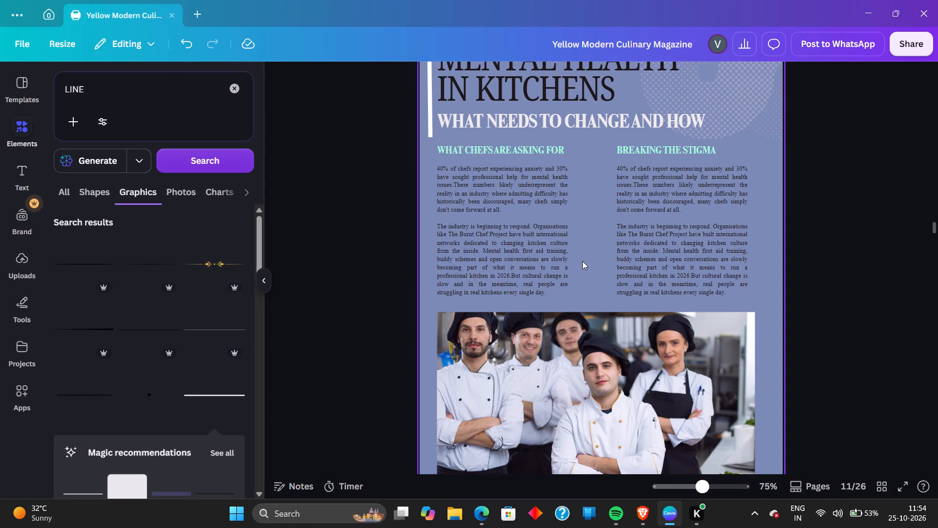
right_click(582, 261)
left_click(617, 291)
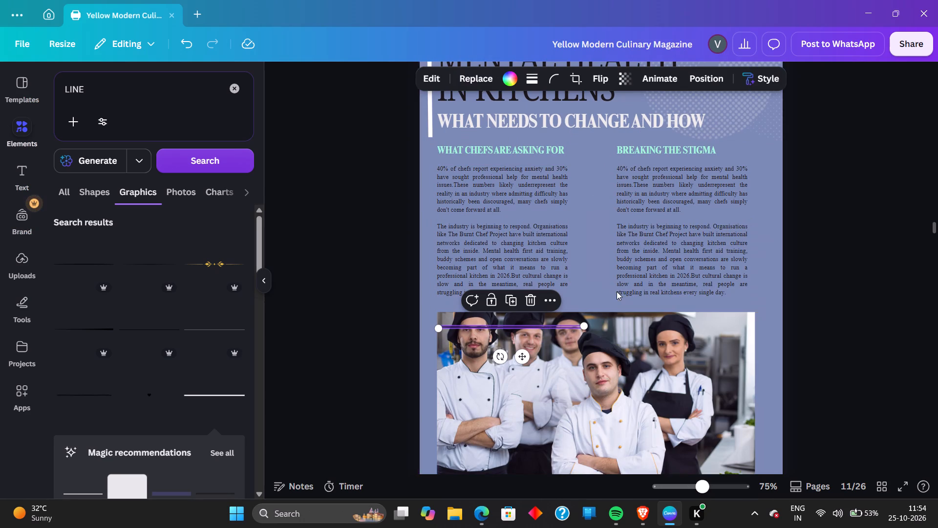
left_click_drag(520, 352, 539, 141)
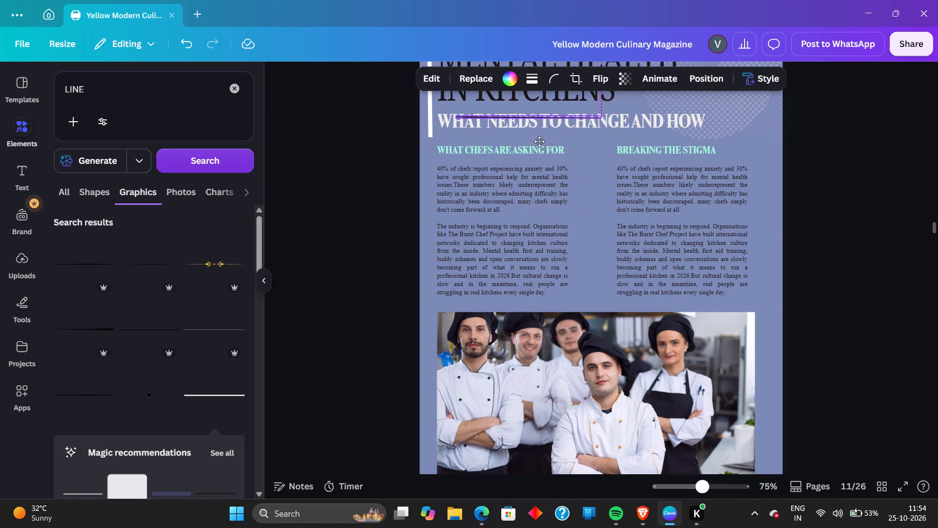
left_click_drag(539, 141, 515, 183)
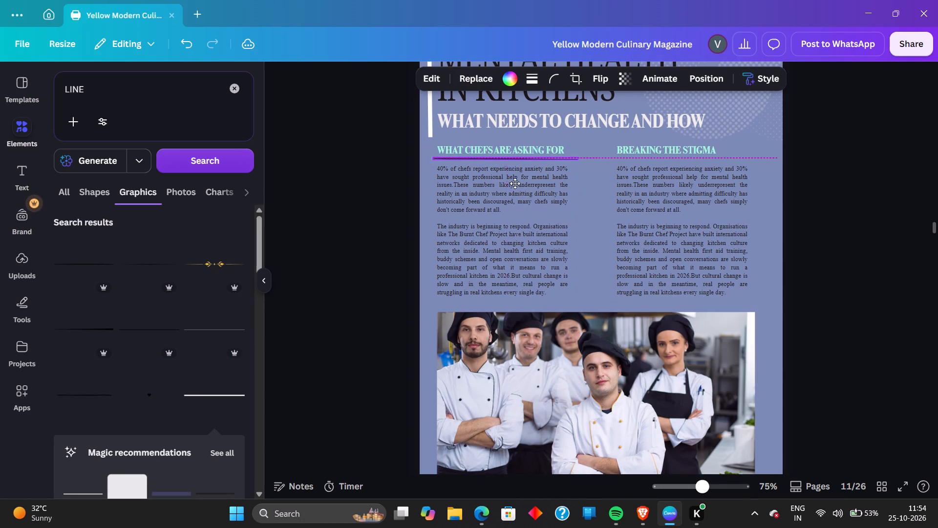
left_click_drag(515, 183, 515, 184)
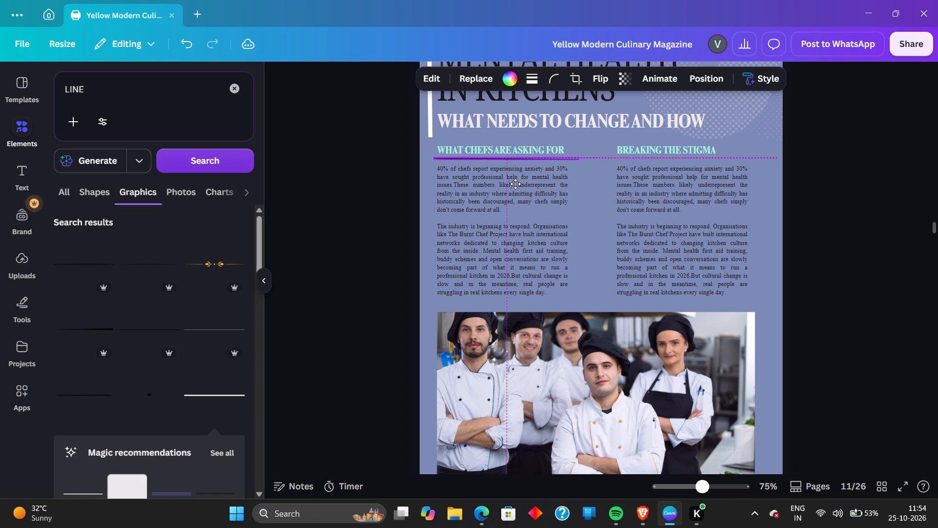
left_click_drag(515, 184, 512, 183)
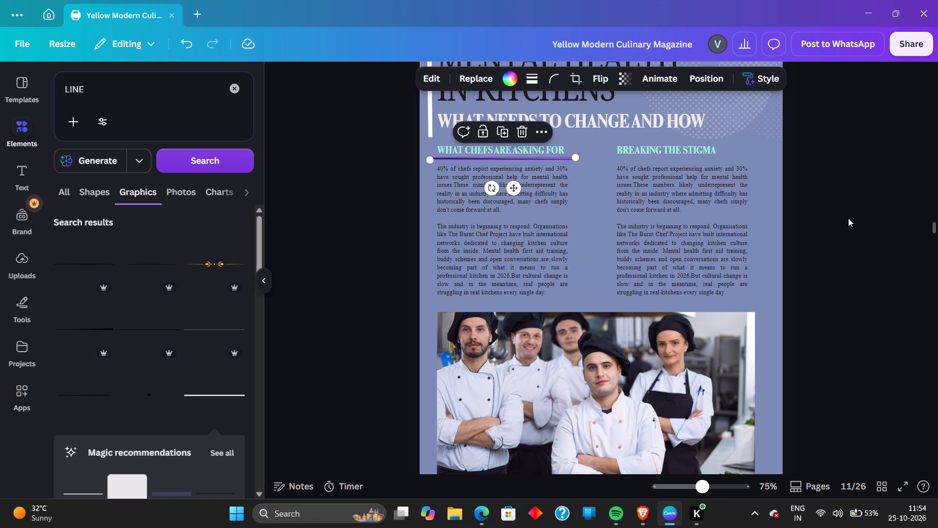
left_click(848, 218)
Recolour the underline beneath WHAT CHEFS ARE ASKING FOR white.
left_click(561, 158)
left_click(506, 75)
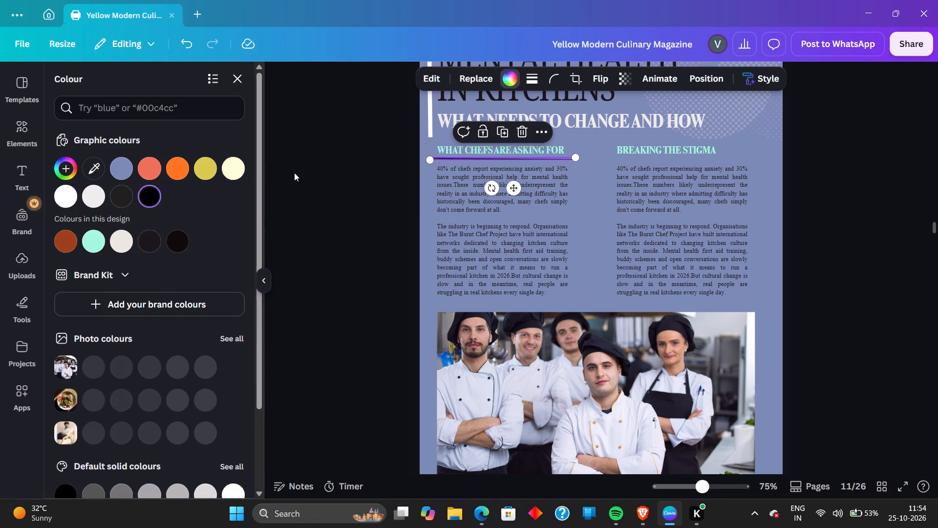
left_click(59, 197)
left_click(281, 197)
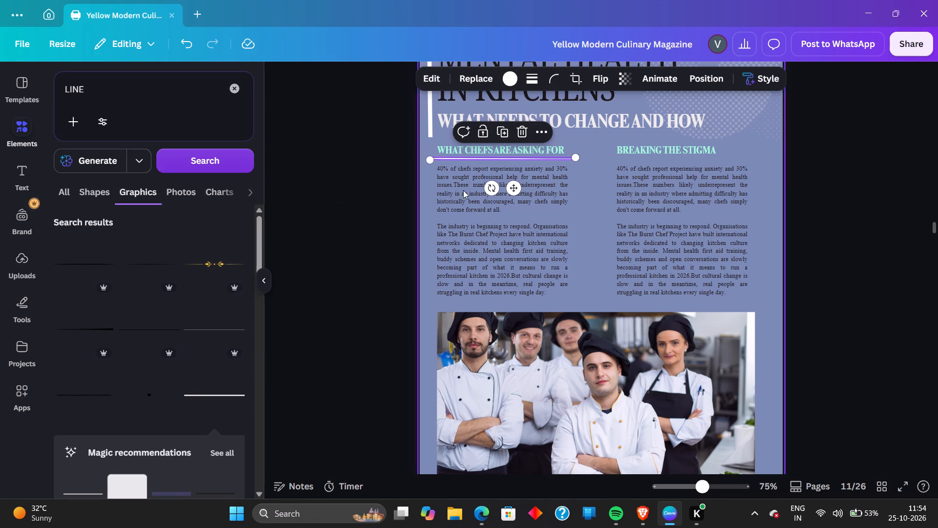
left_click(362, 241)
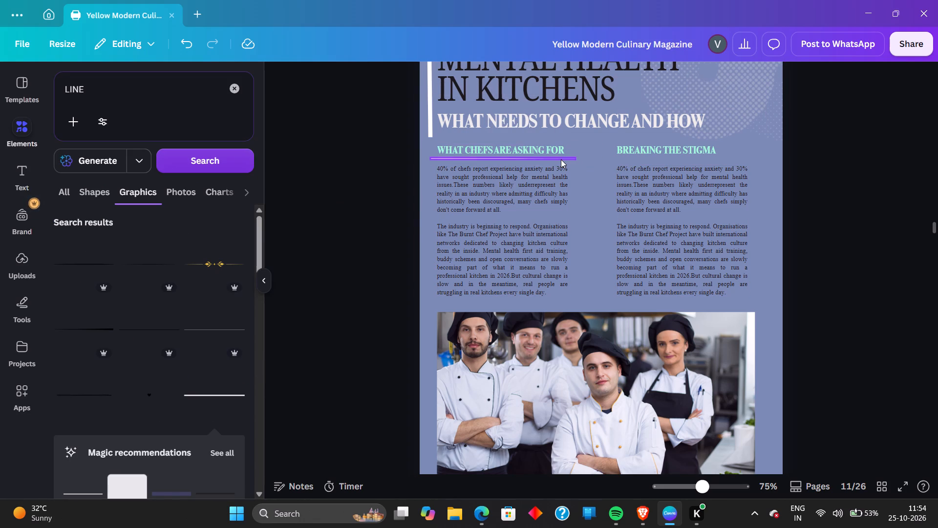
Duplicate the white underline and place the copy beneath the BREAKING THE STIGMA heading, level with the first one.
left_click(561, 159)
left_click(498, 132)
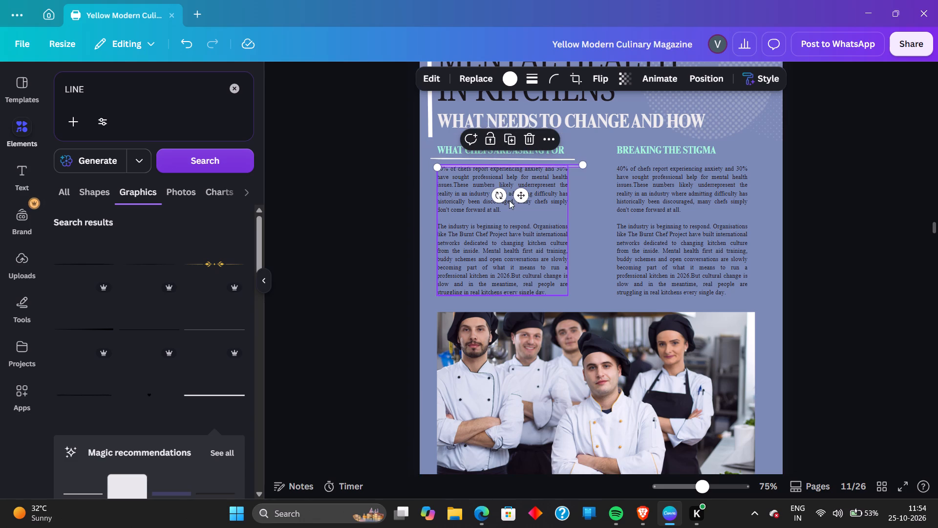
left_click_drag(520, 195, 690, 188)
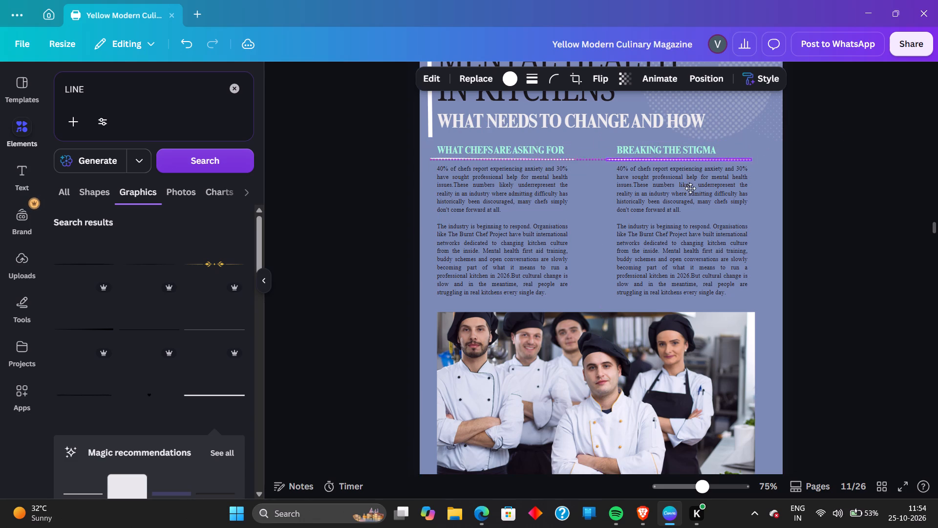
left_click_drag(690, 188, 694, 189)
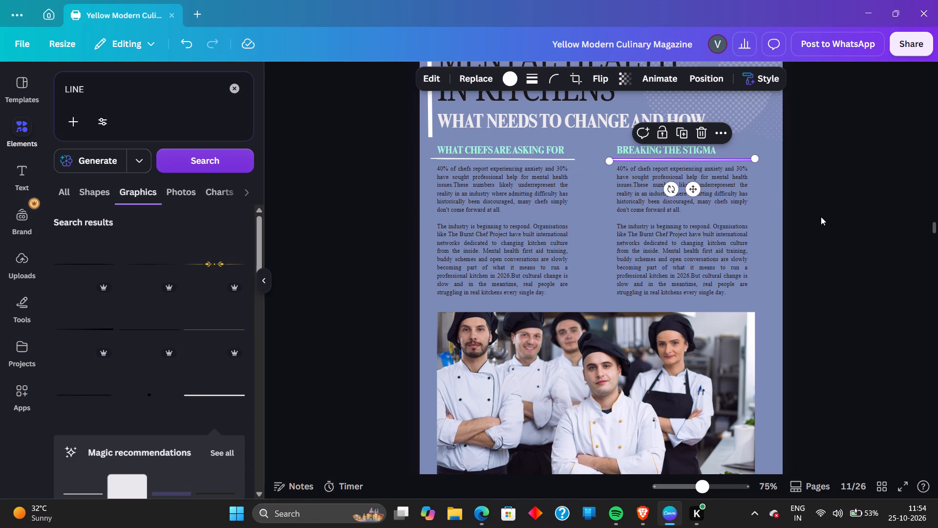
left_click(823, 216)
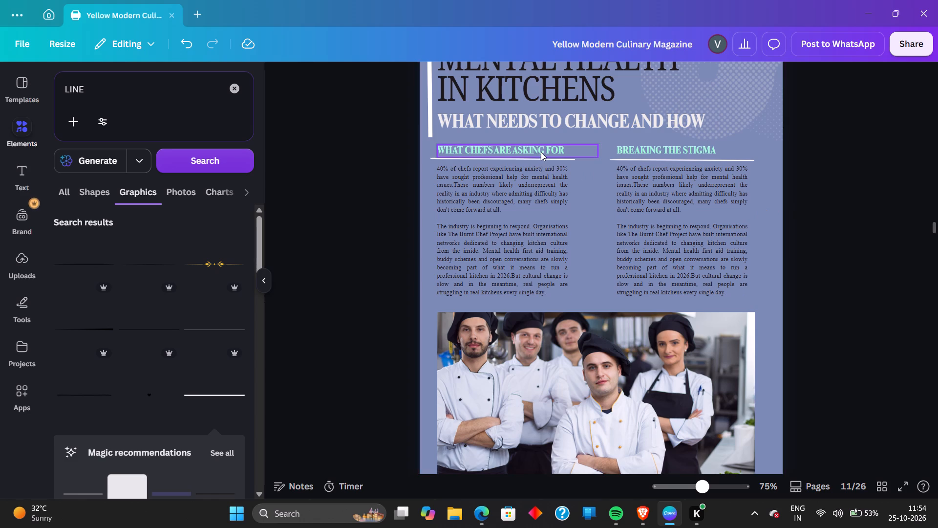
Try centred alignment on the WHAT CHEFS ARE ASKING FOR heading, ending on justified alignment.
left_click(537, 149)
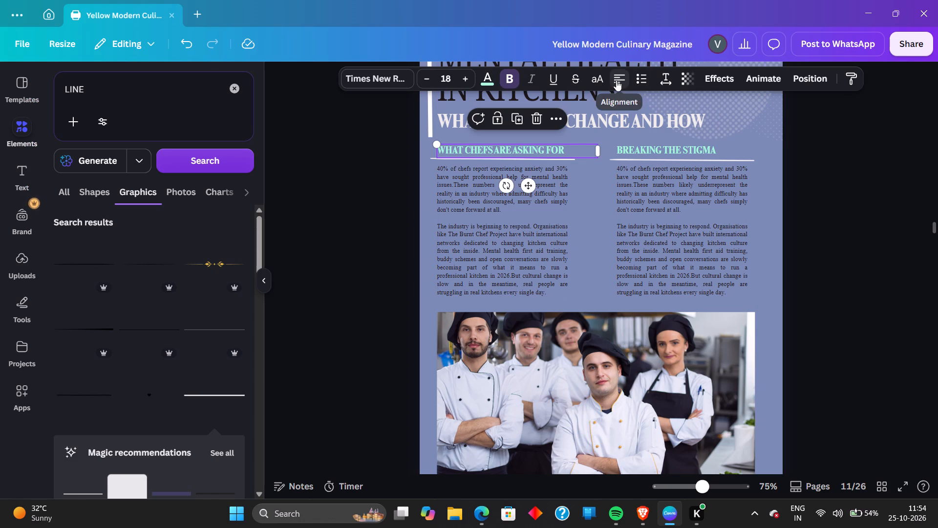
left_click(616, 80)
left_click(658, 145)
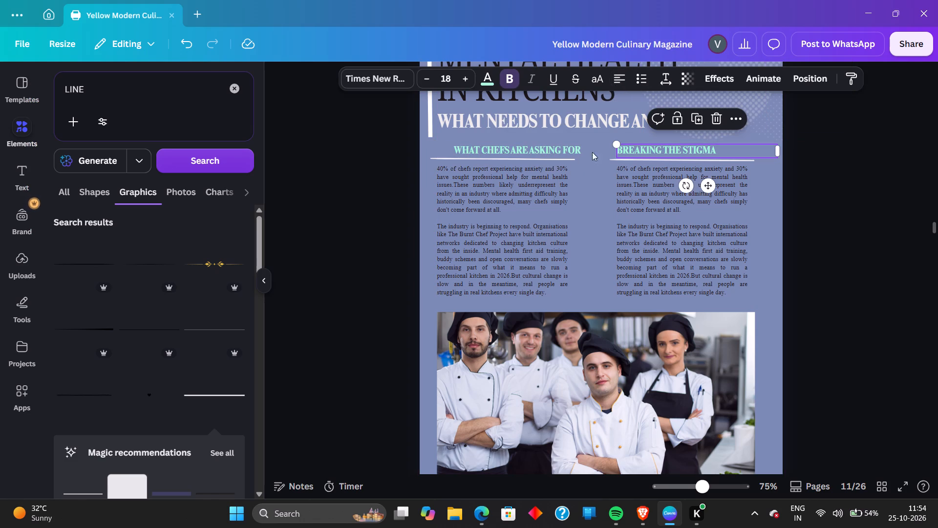
left_click(538, 153)
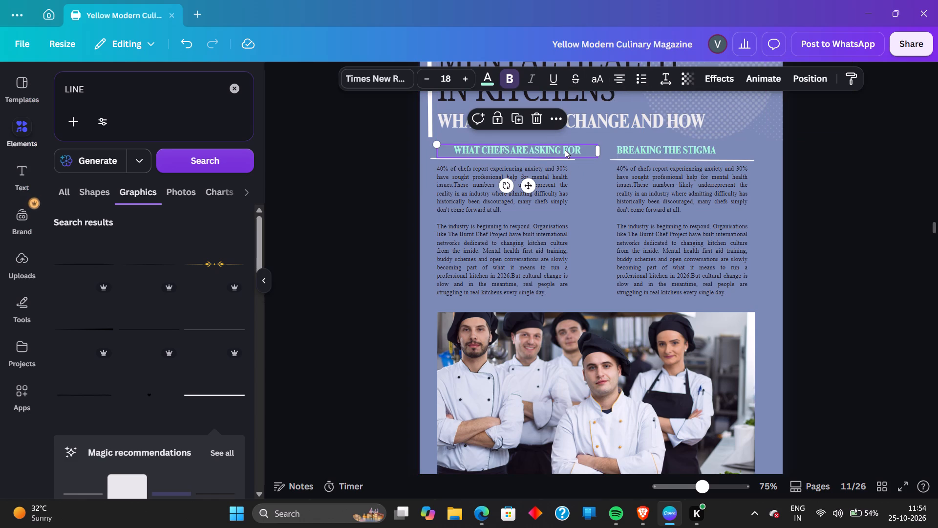
left_click(617, 77)
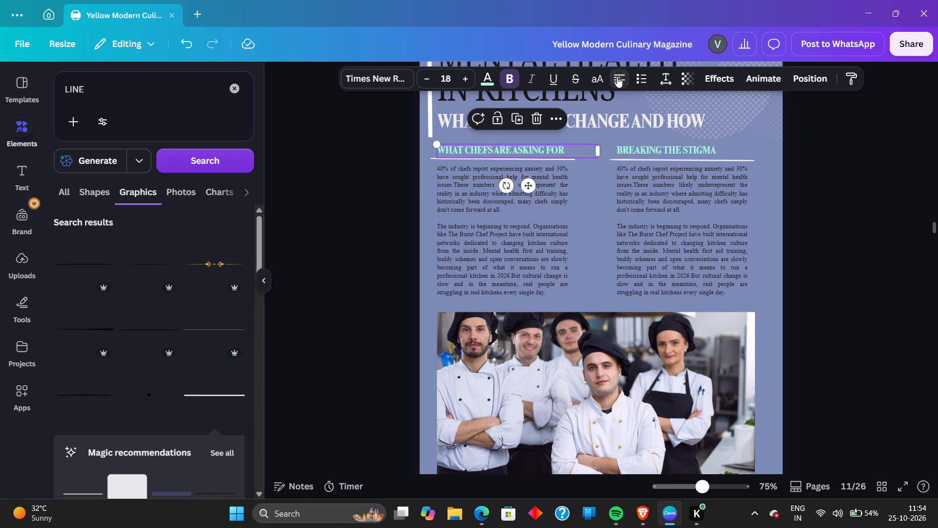
left_click(617, 77)
Cycle the BREAKING THE STIGMA heading through the text alignments, ending on centred.
left_click(682, 148)
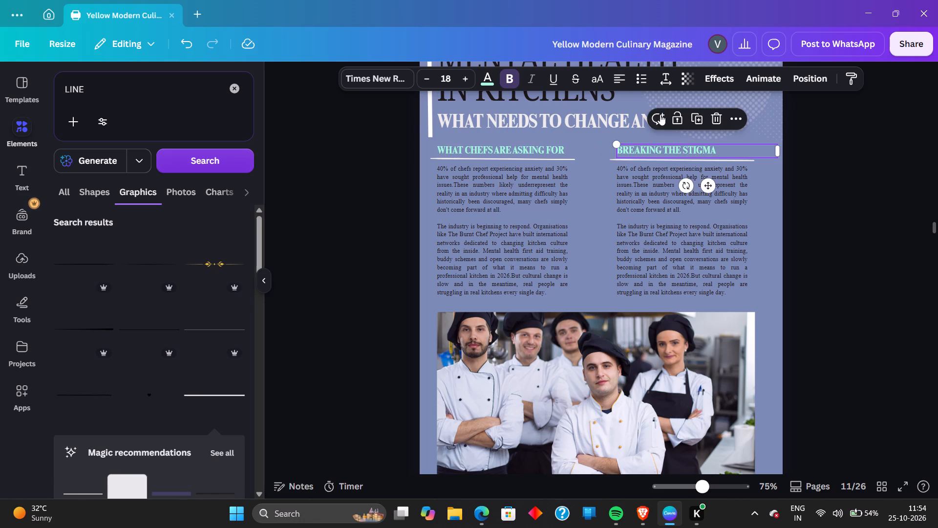
left_click(619, 80)
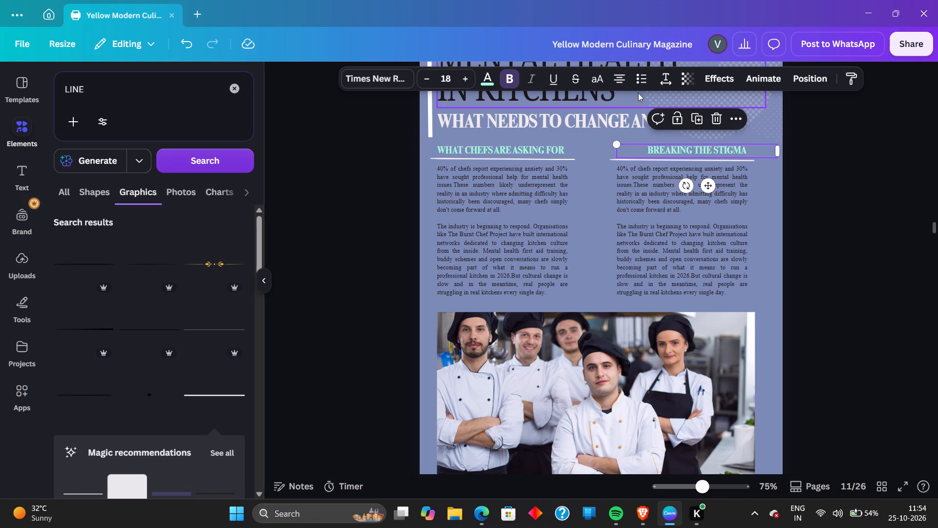
left_click(624, 77)
left_click(624, 77)
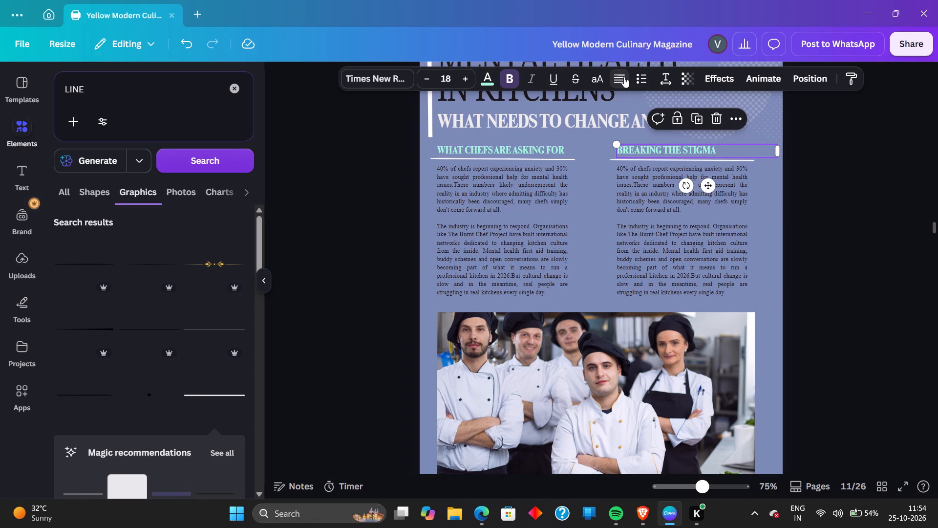
left_click(624, 77)
left_click(624, 77)
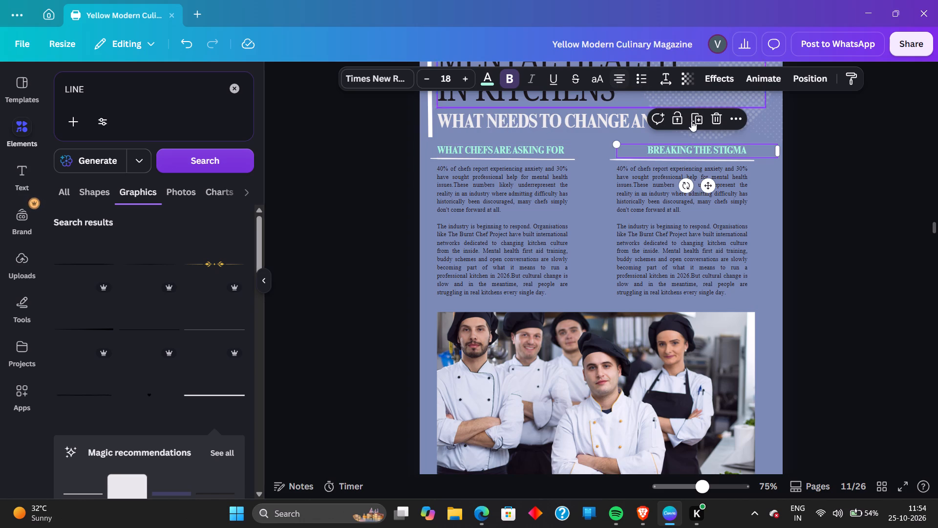
Nudge the BREAKING THE STIGMA heading left until its text sits roughly centred above its white underline.
key("Left")
key("Left")
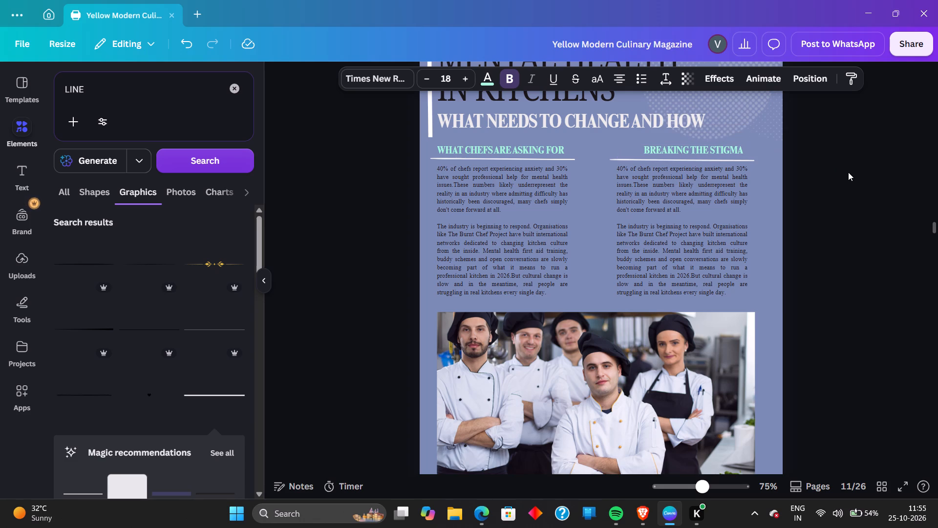
key("Left")
key("Left")
key("Left")
key("Left")
key("Left")
key("Left")
key("Left")
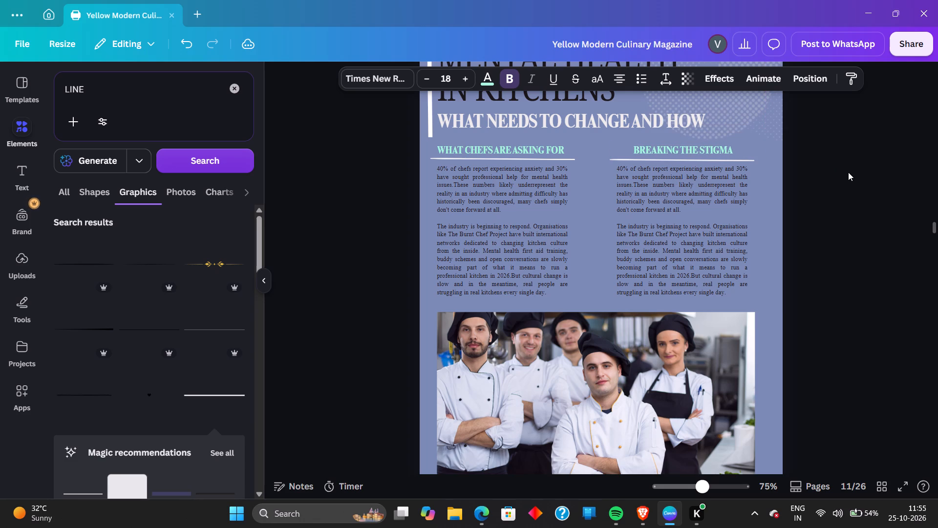
key("Left")
key("Right")
key("Right")
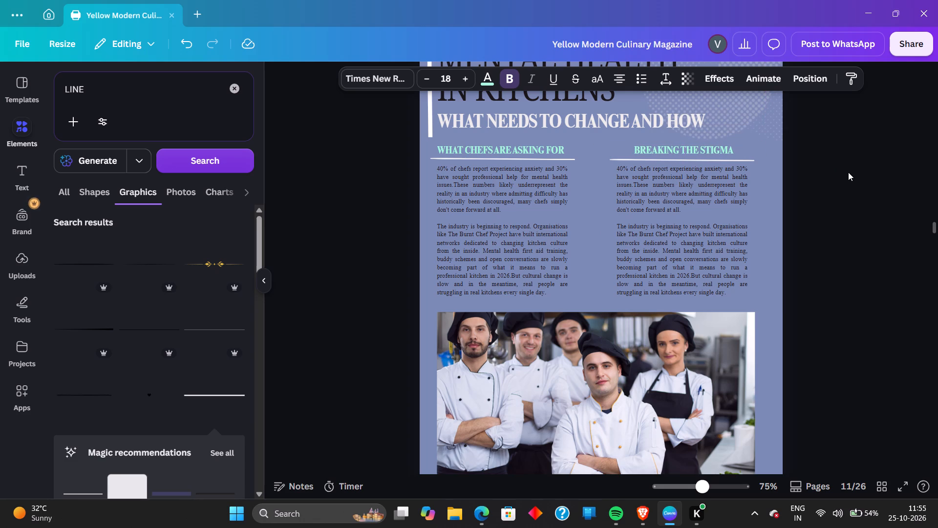
key("Left")
key("Left")
key("Left")
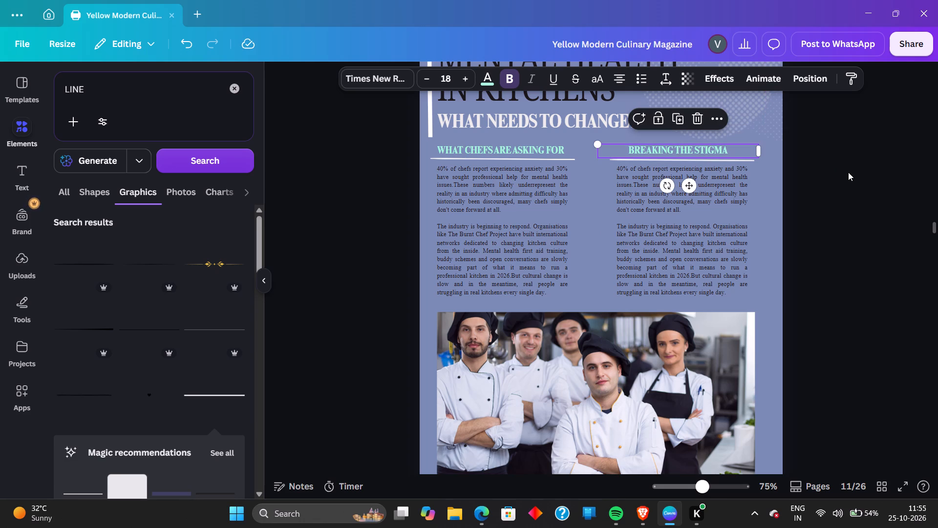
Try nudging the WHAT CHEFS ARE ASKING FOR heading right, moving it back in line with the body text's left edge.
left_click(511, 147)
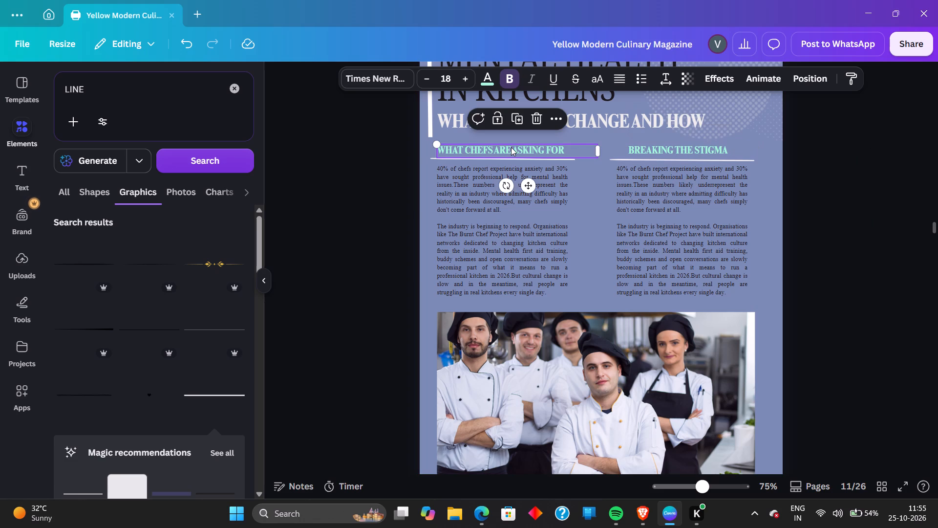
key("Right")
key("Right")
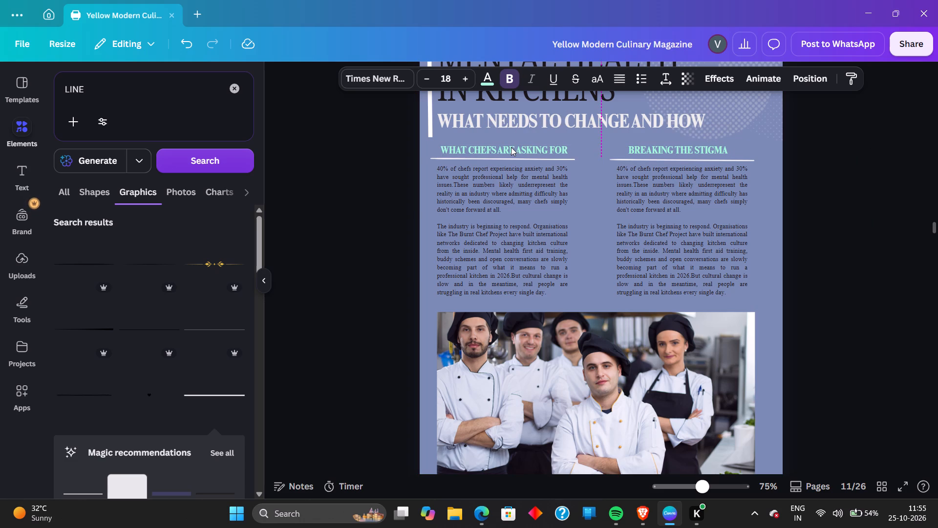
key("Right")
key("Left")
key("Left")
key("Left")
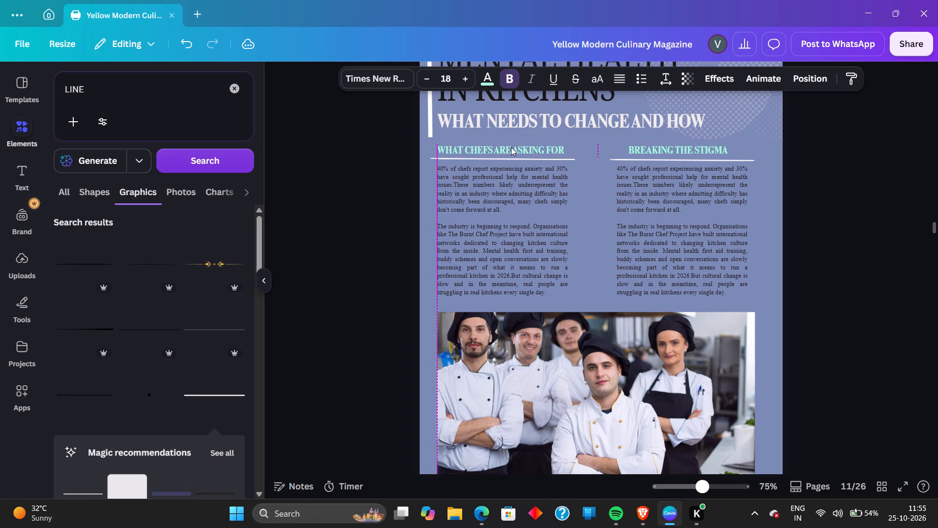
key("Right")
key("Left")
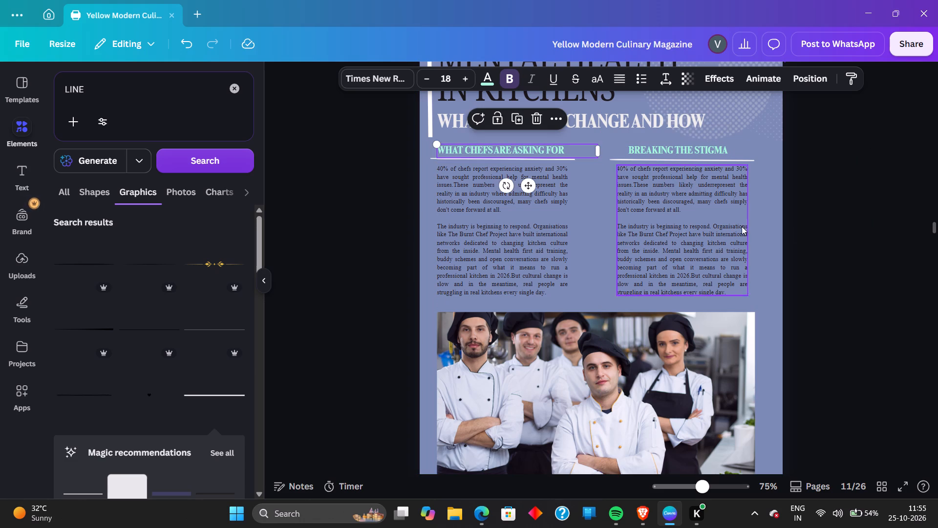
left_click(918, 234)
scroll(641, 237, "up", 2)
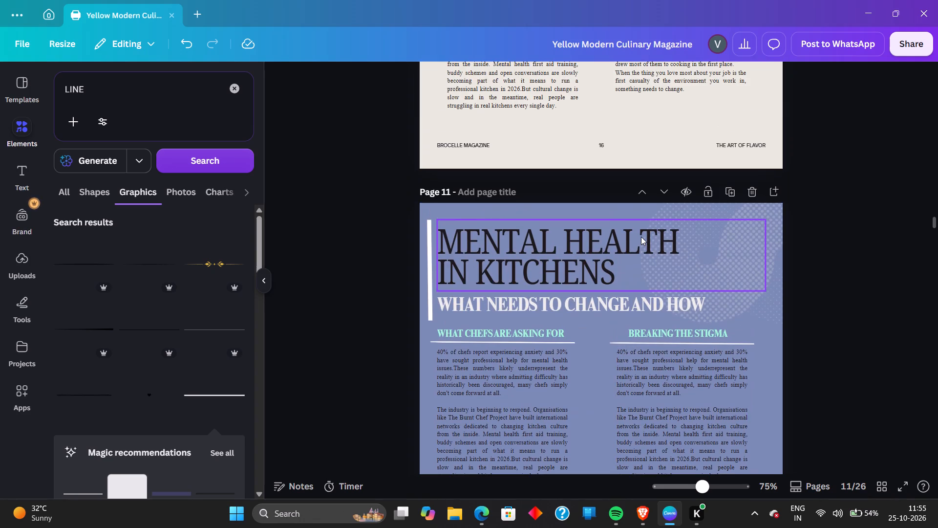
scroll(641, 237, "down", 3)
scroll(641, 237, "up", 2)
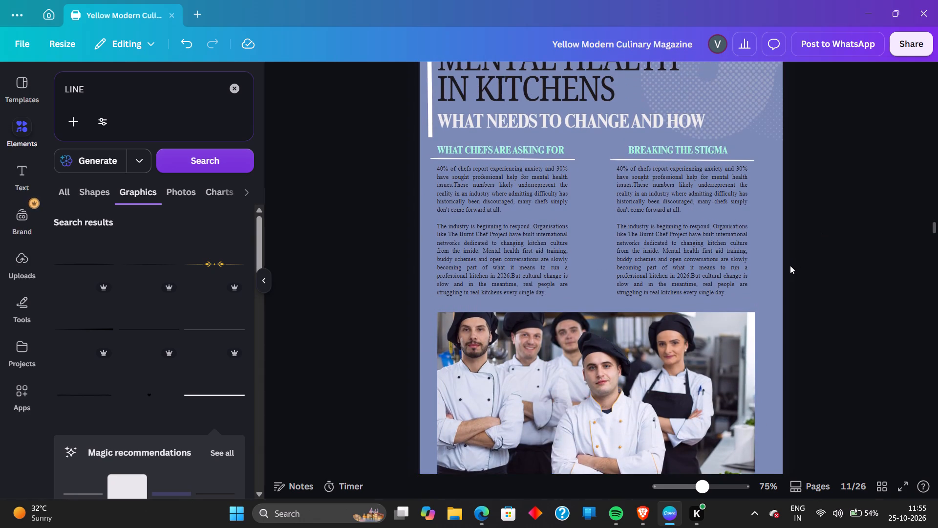
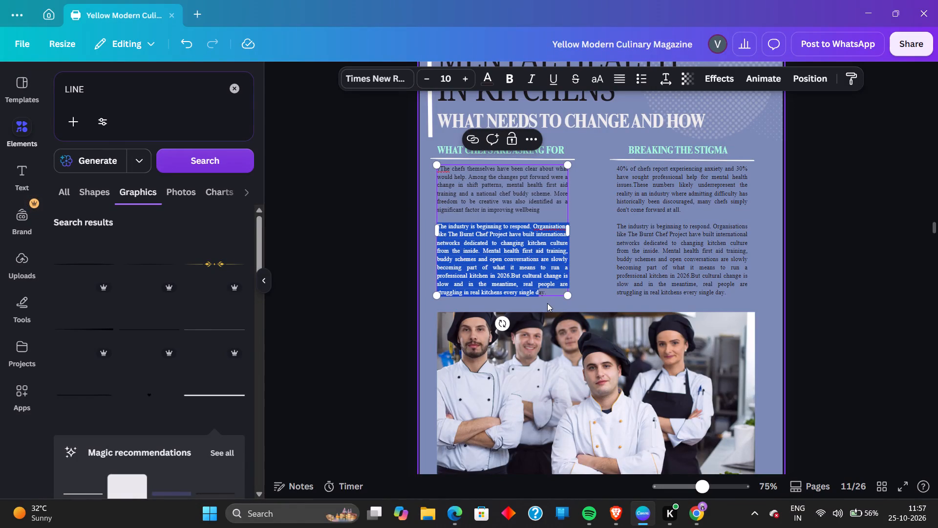
Replace the second paragraph under WHAT CHEFS ARE ASKING FOR with the copied text beginning "These are not radical demands.".
key("BackSpace")
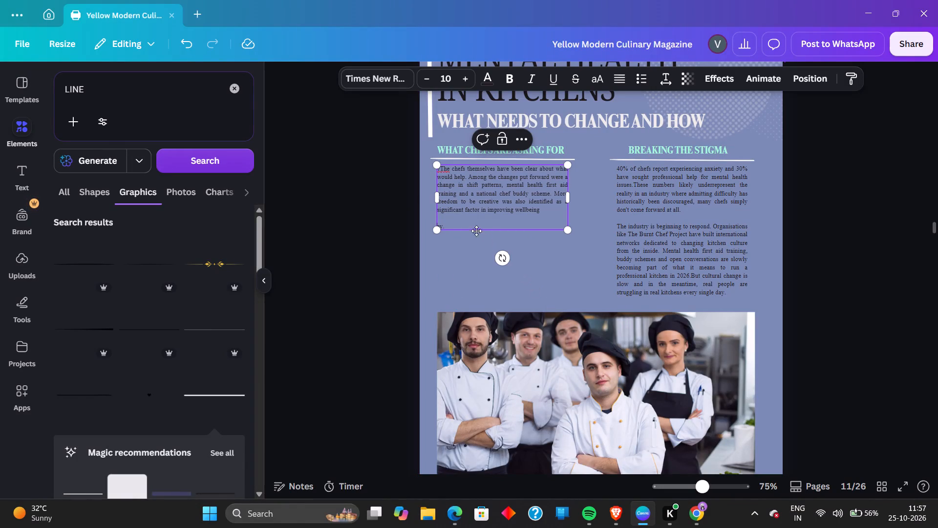
left_click(471, 223)
key("BackSpace")
key("BackSpace")
key("BackSpace")
key("shift+v")
key("BackSpace")
key("shift+c")
key("shift+v")
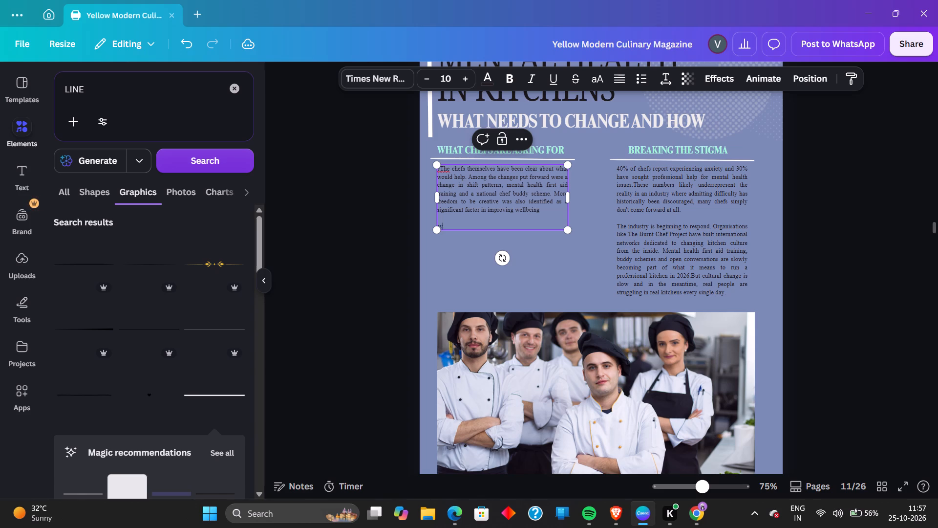
key("BackSpace")
key("BackSpace")
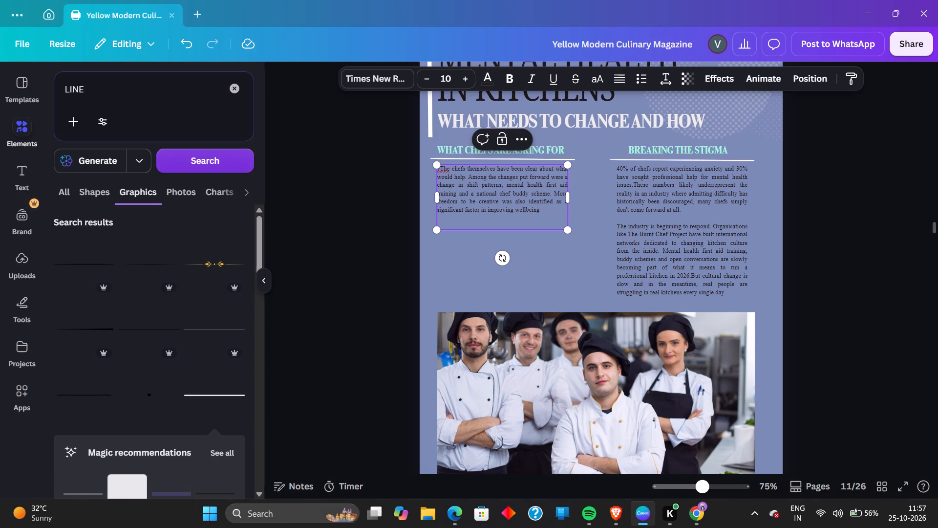
right_click(471, 223)
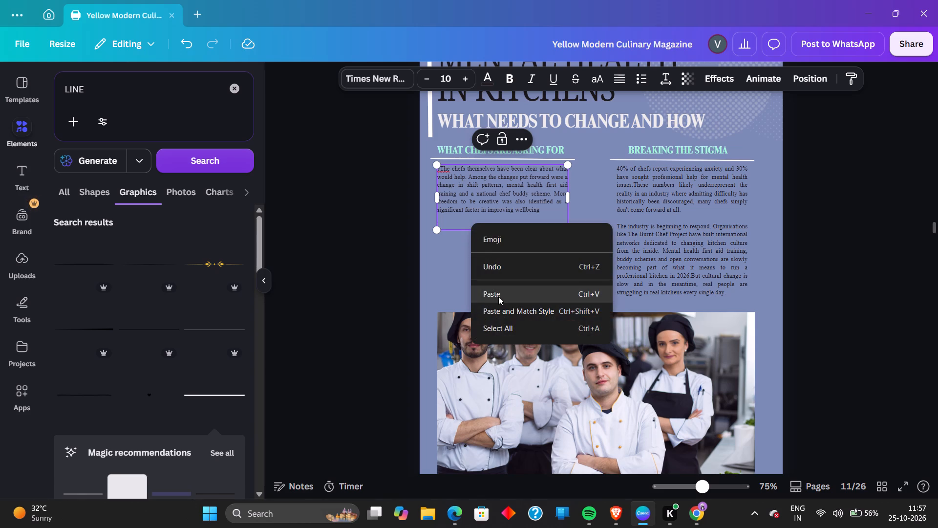
left_click(498, 297)
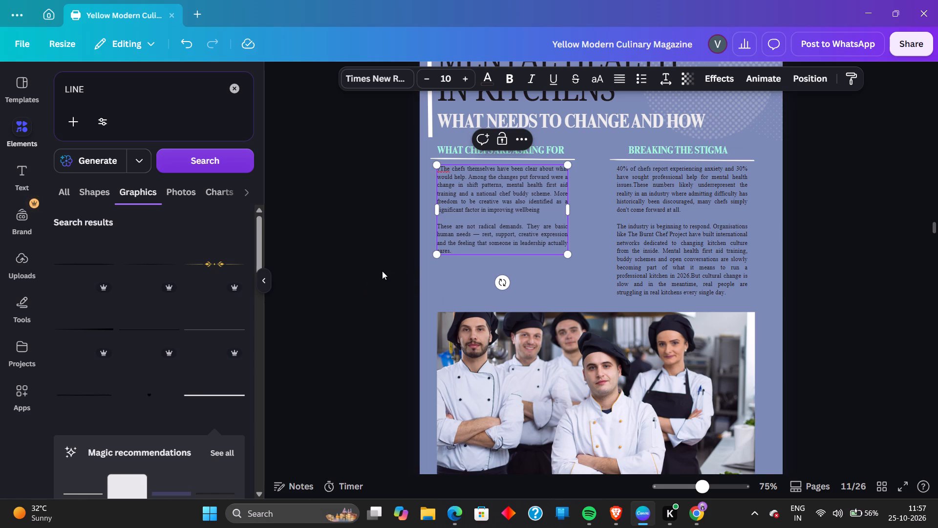
left_click(382, 271)
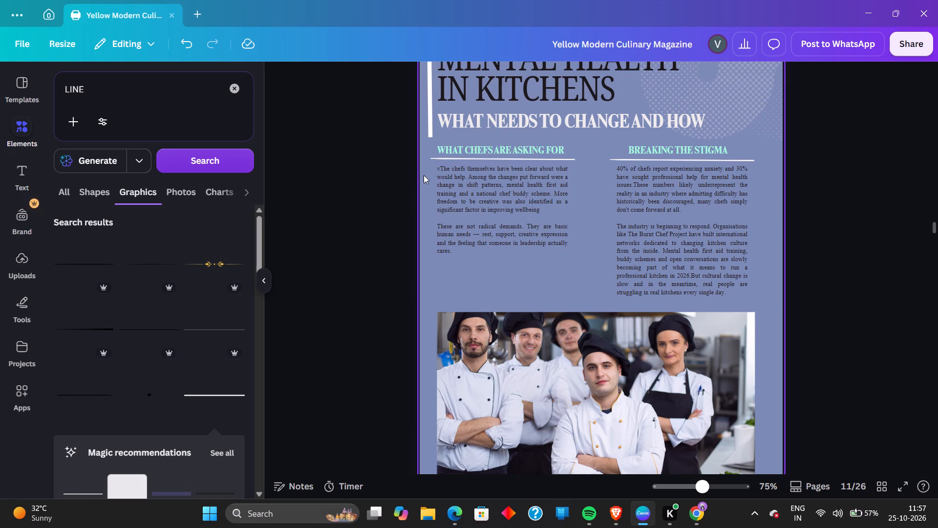
Remove the stray v before the first paragraph under WHAT CHEFS ARE ASKING FOR and retype the opening word's first letter as t.
left_click(440, 168)
left_click(443, 170)
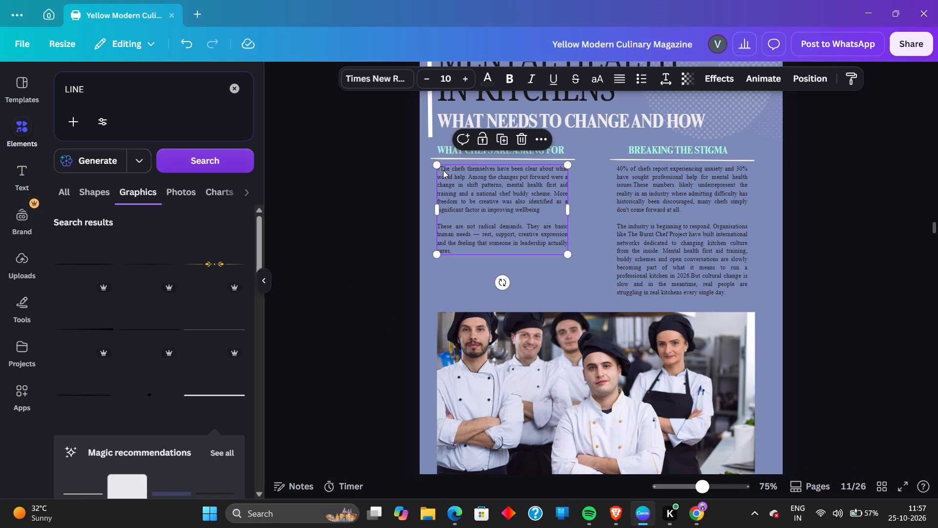
left_click(443, 168)
key("BackSpace")
key("BackSpace")
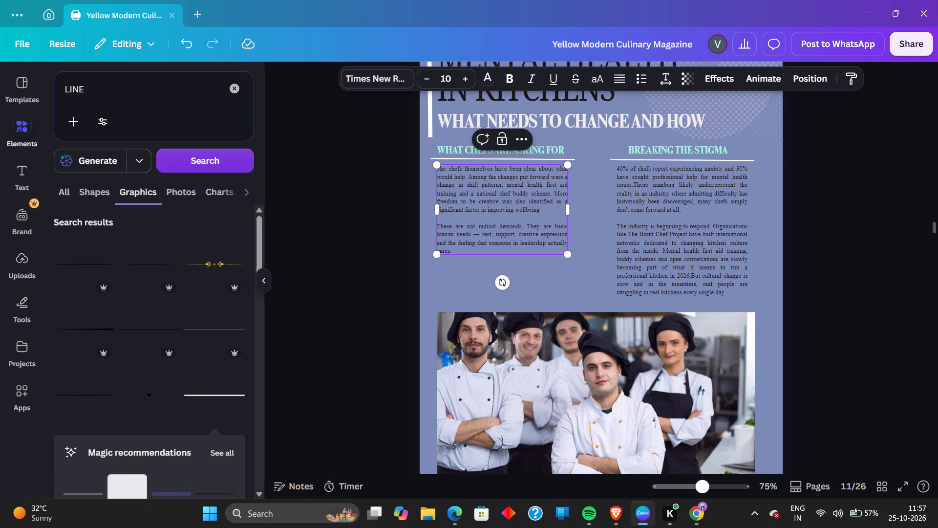
key("t")
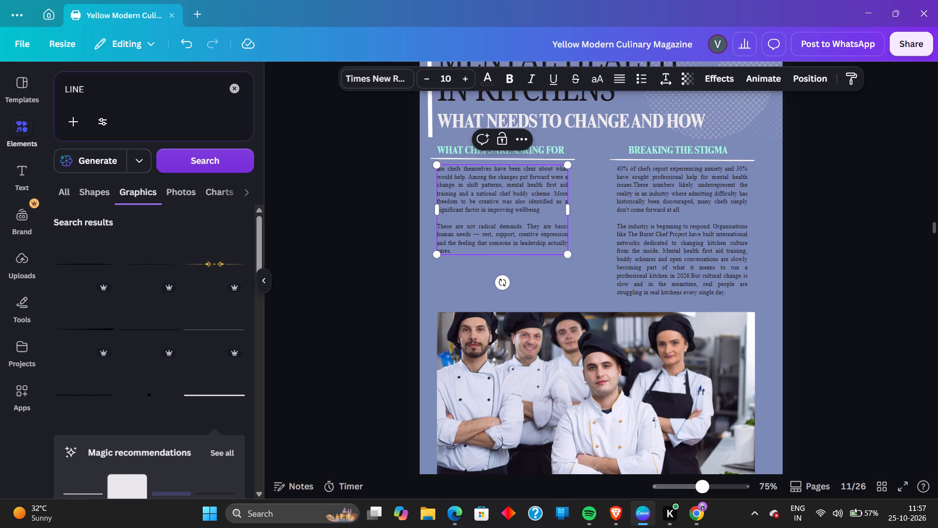
left_click(451, 286)
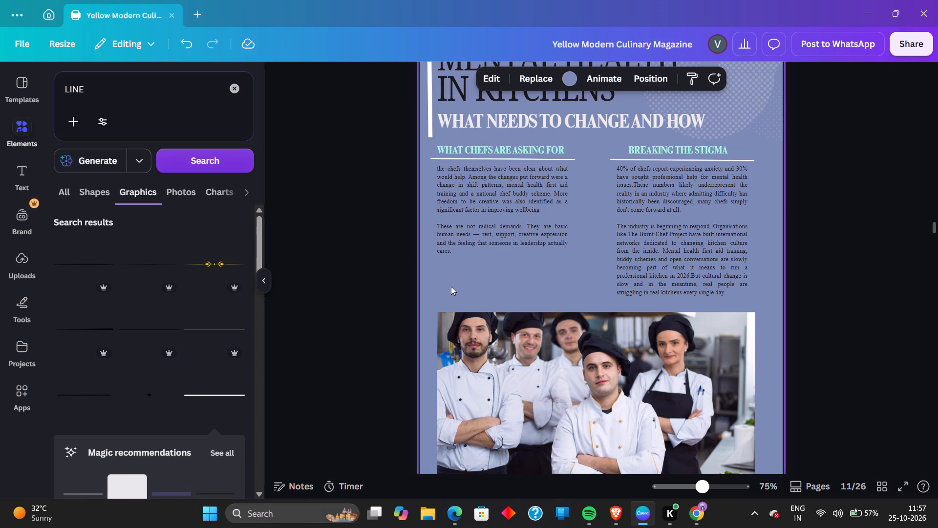
Delete and retype the first two letters, th, of the opening word before "chefs themselves" in the same paragraph.
left_click(439, 166)
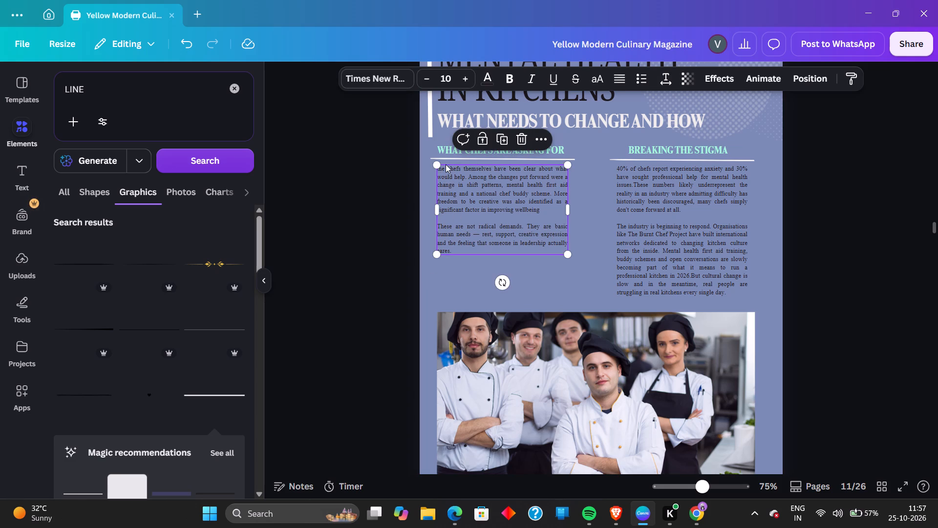
left_click(441, 167)
left_click(443, 171)
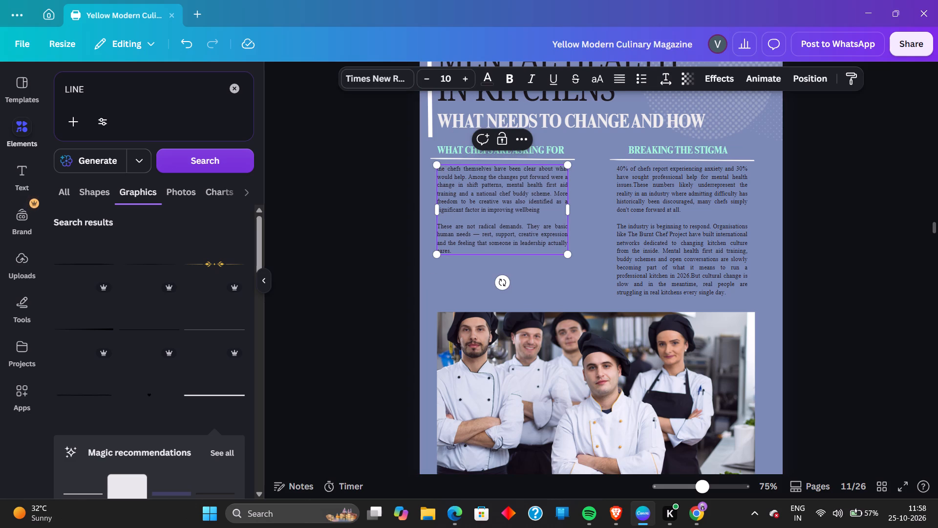
key("BackSpace")
key("BackSpace")
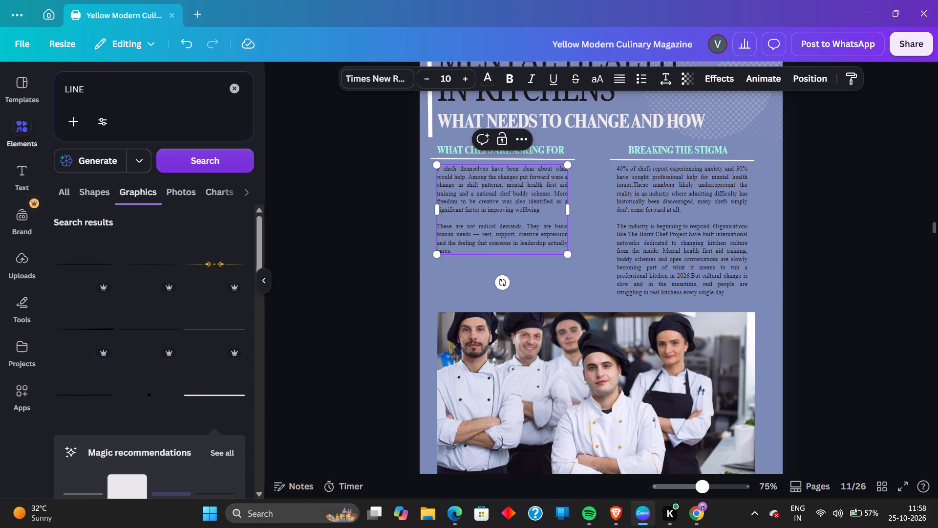
key("t")
key("h")
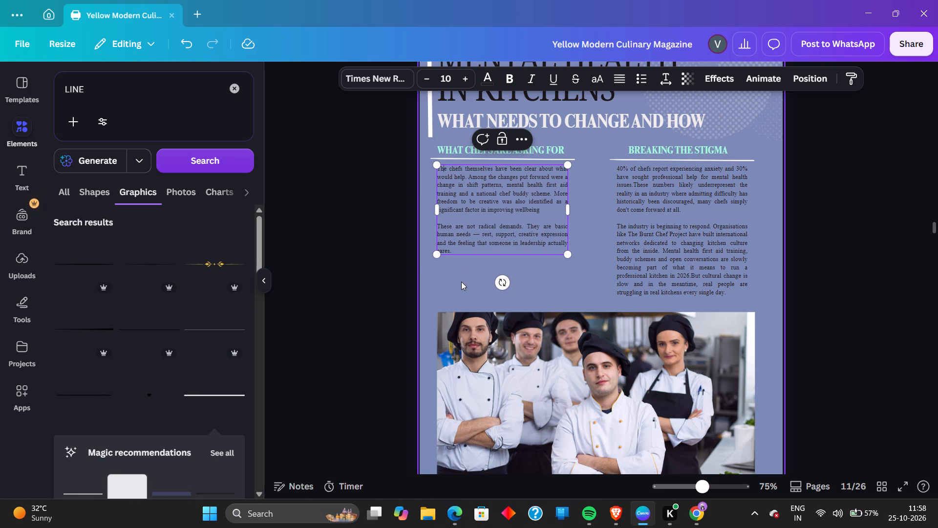
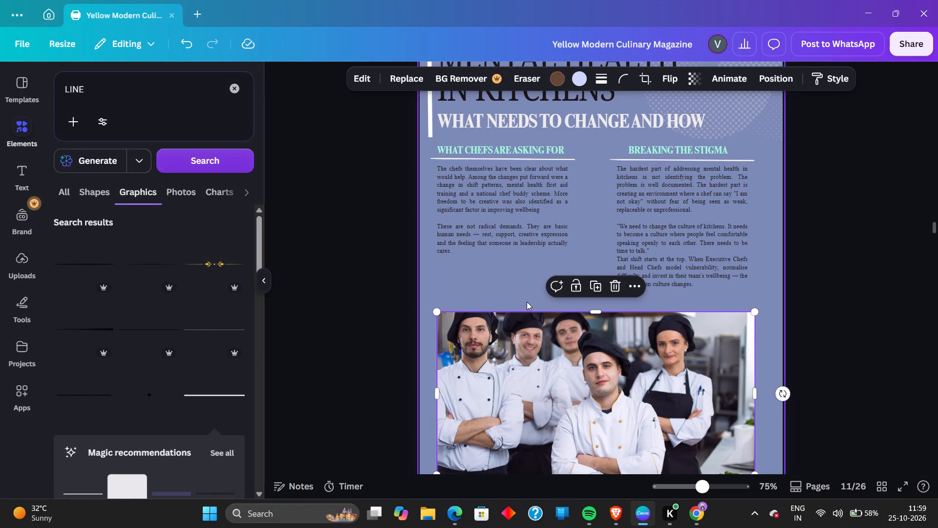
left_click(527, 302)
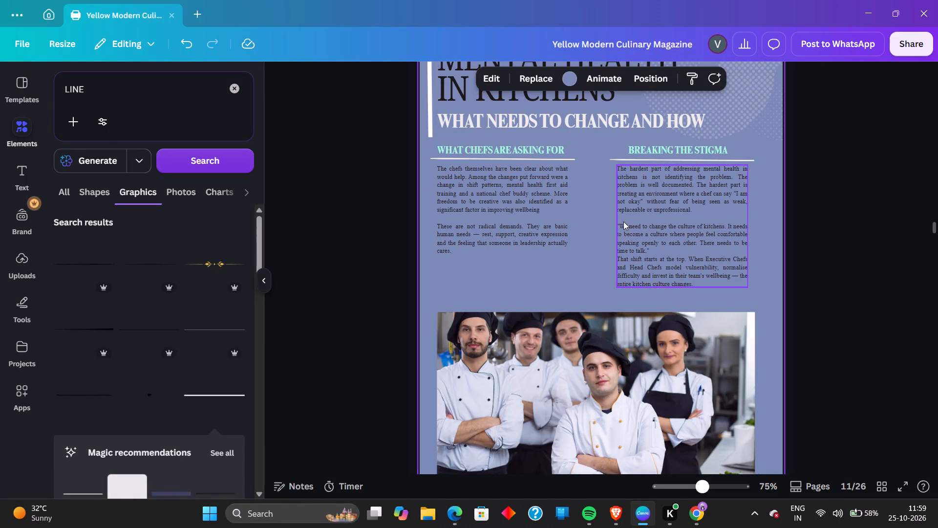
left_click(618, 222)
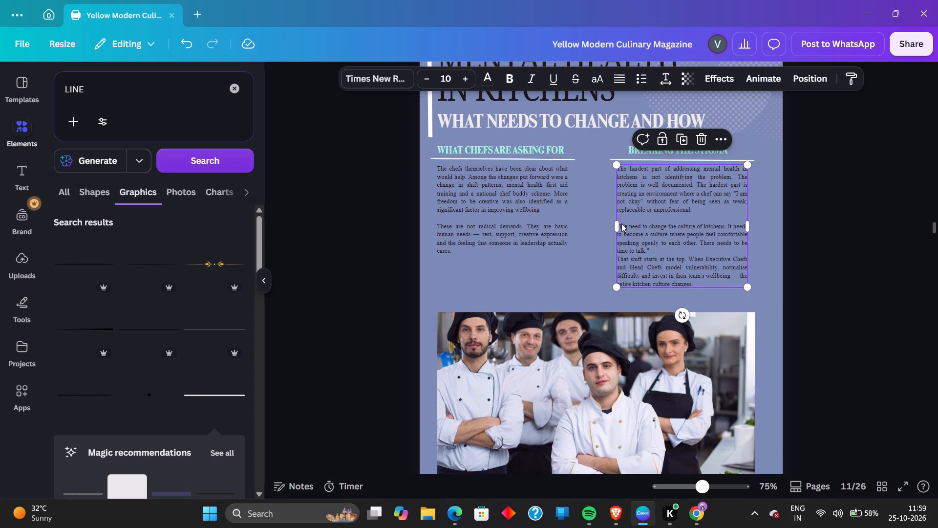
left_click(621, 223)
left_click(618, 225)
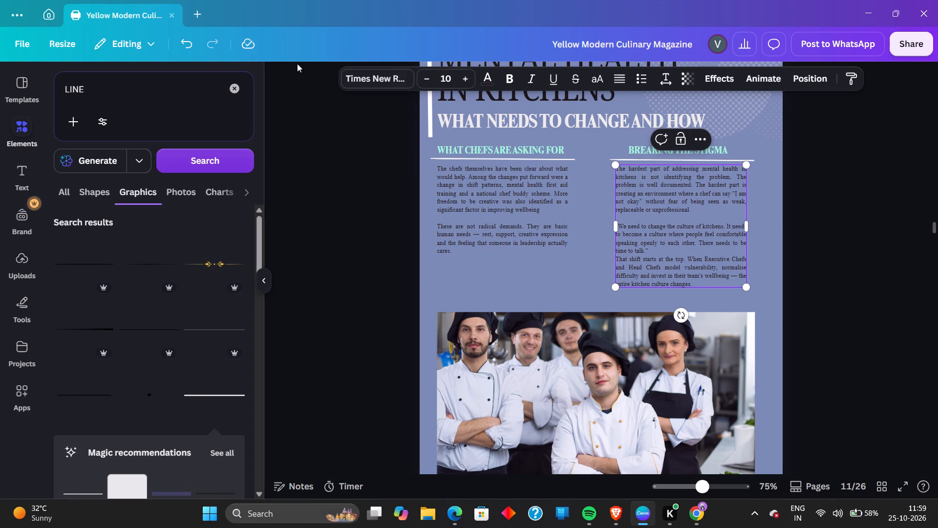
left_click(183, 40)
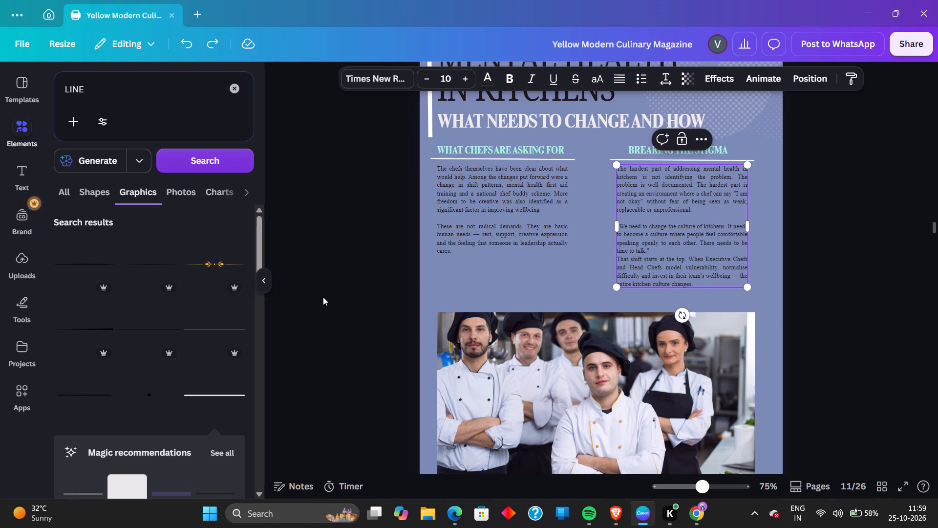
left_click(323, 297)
Review page 11's headings, text columns and chefs photo against the neighbouring pages 10 and 12.
scroll(472, 289, "down", 1)
scroll(472, 289, "up", 2)
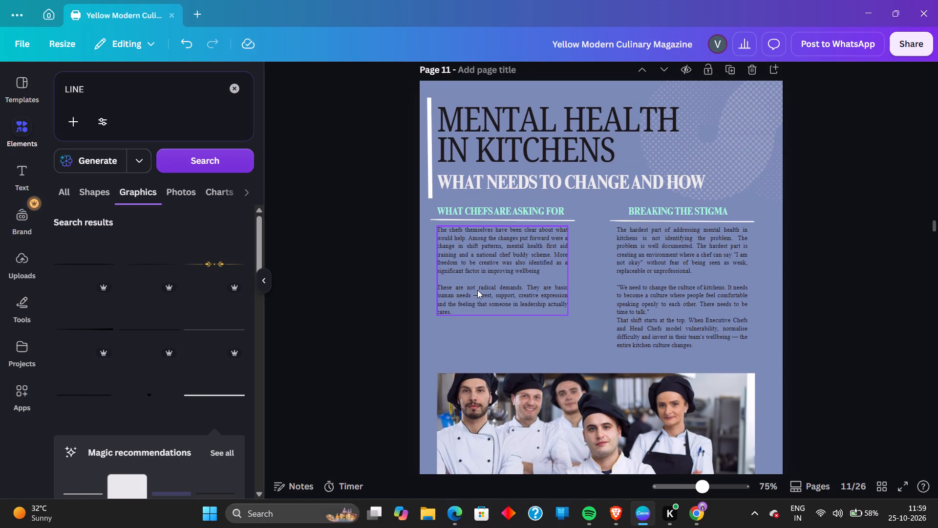
scroll(477, 290, "down", 3)
scroll(477, 290, "up", 3)
scroll(491, 273, "down", 6)
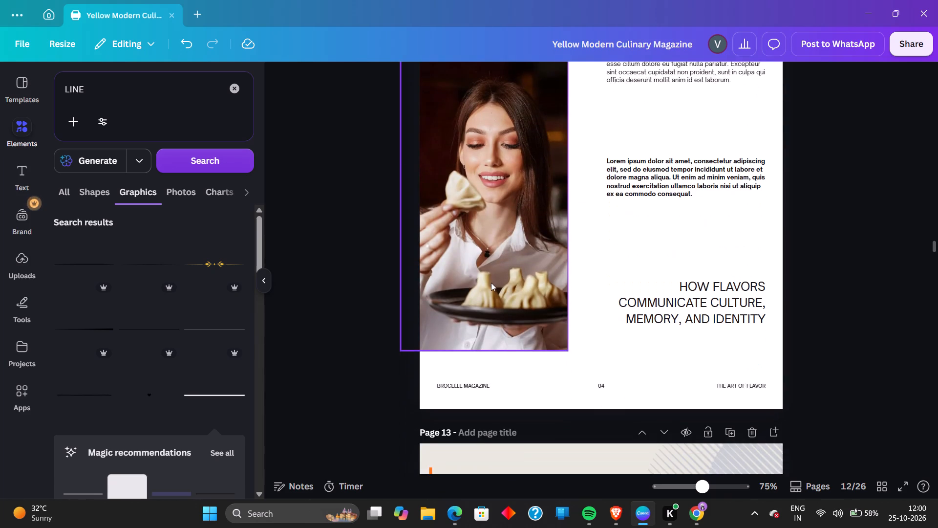
scroll(491, 283, "up", 5)
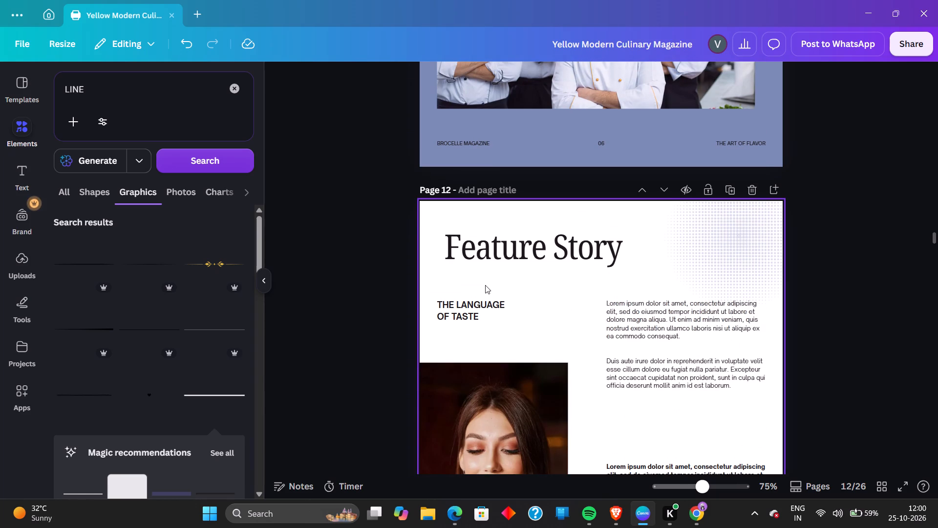
scroll(356, 241, "down", 2)
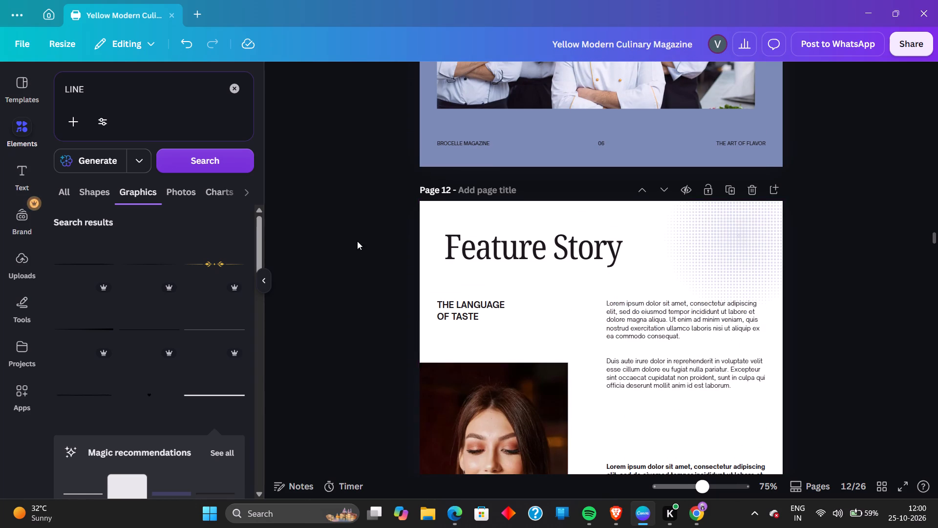
scroll(357, 241, "down", 3)
scroll(350, 254, "up", 13)
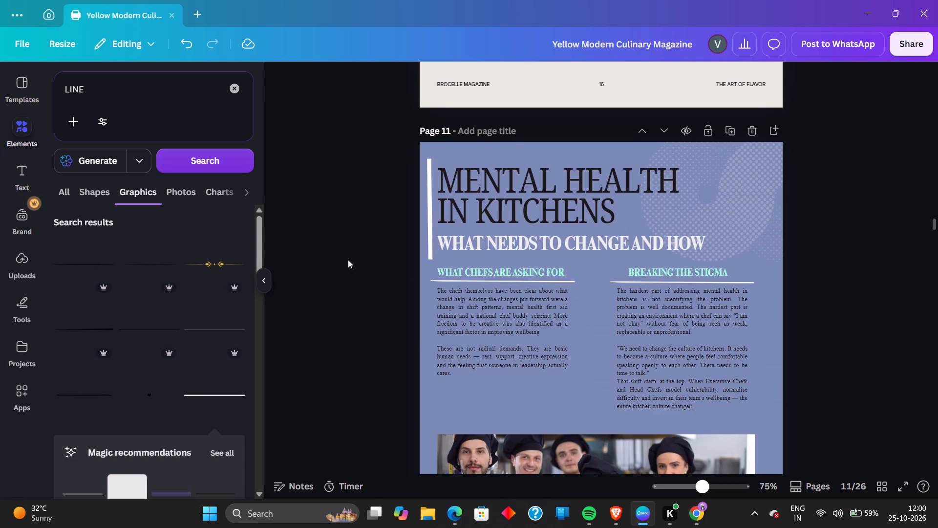
scroll(348, 260, "up", 9)
scroll(333, 280, "down", 7)
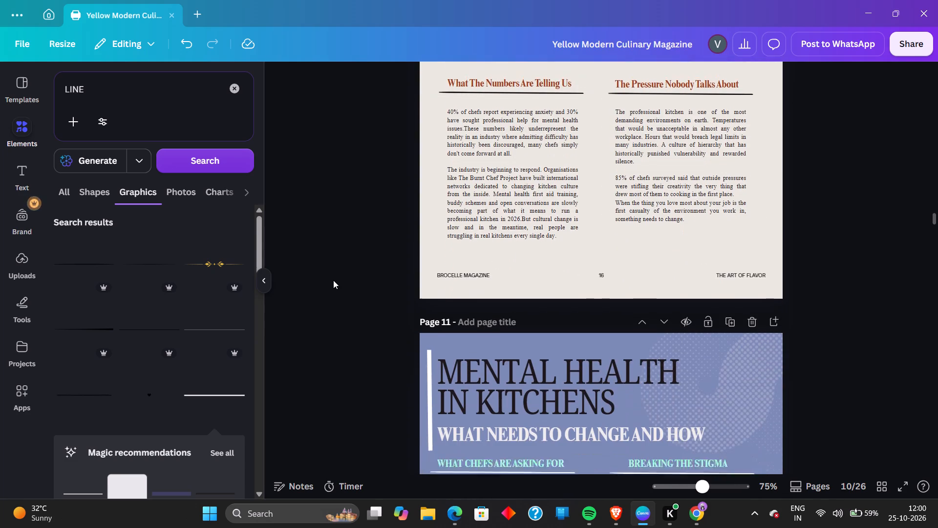
scroll(333, 280, "down", 3)
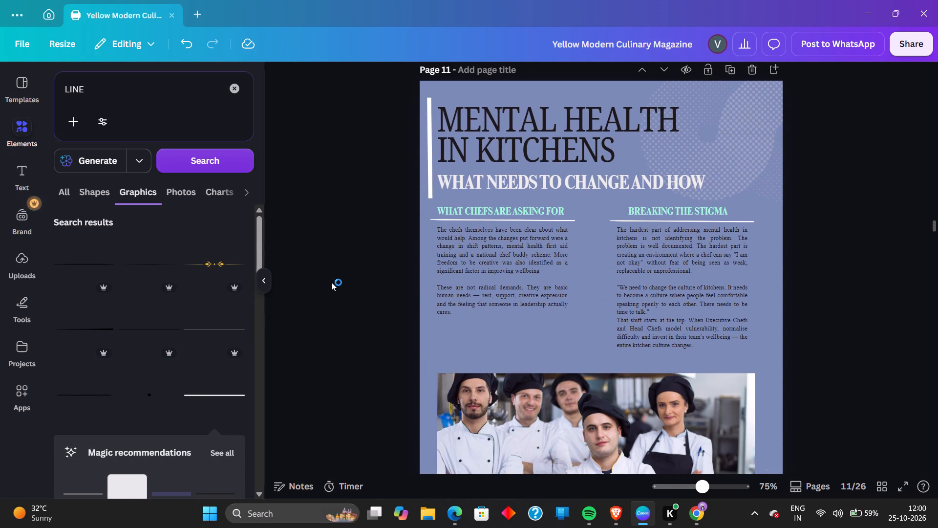
scroll(331, 282, "down", 2)
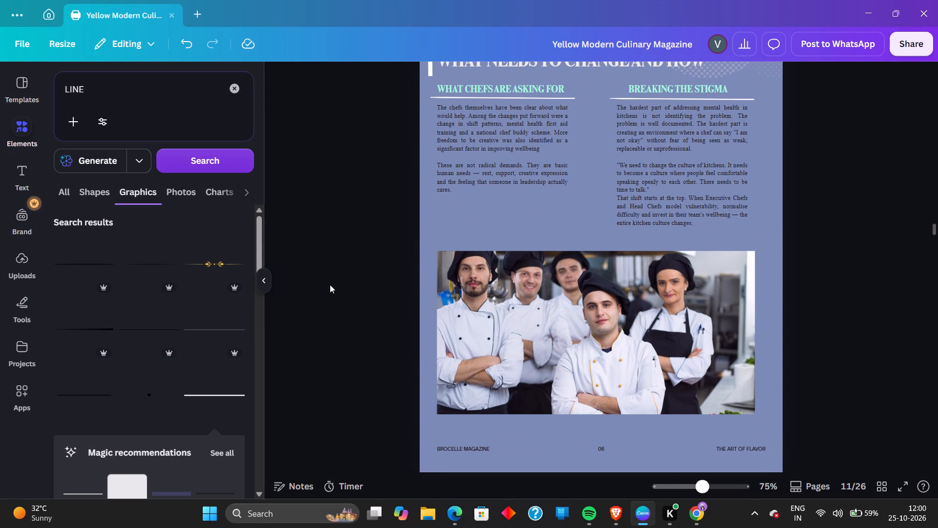
scroll(330, 285, "down", 2)
left_click(511, 230)
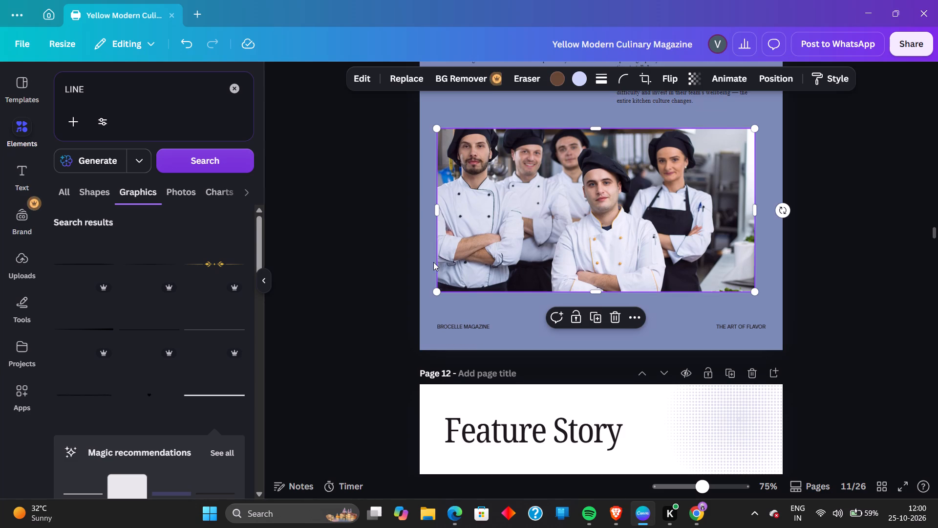
left_click(355, 303)
Replace page 12's title Feature Story with the two-line title "A Note From" and "CHEF CONNECTS".
scroll(526, 294, "down", 9)
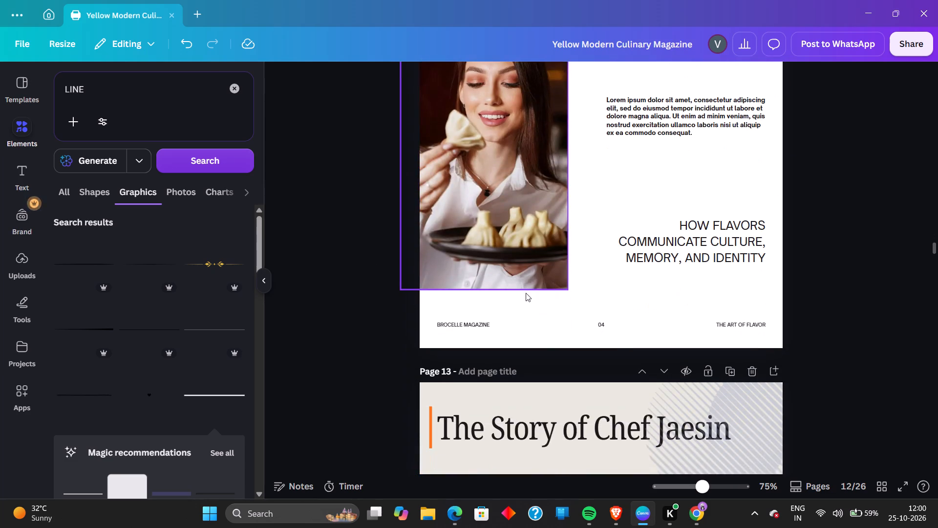
scroll(526, 293, "down", 3)
scroll(526, 293, "up", 9)
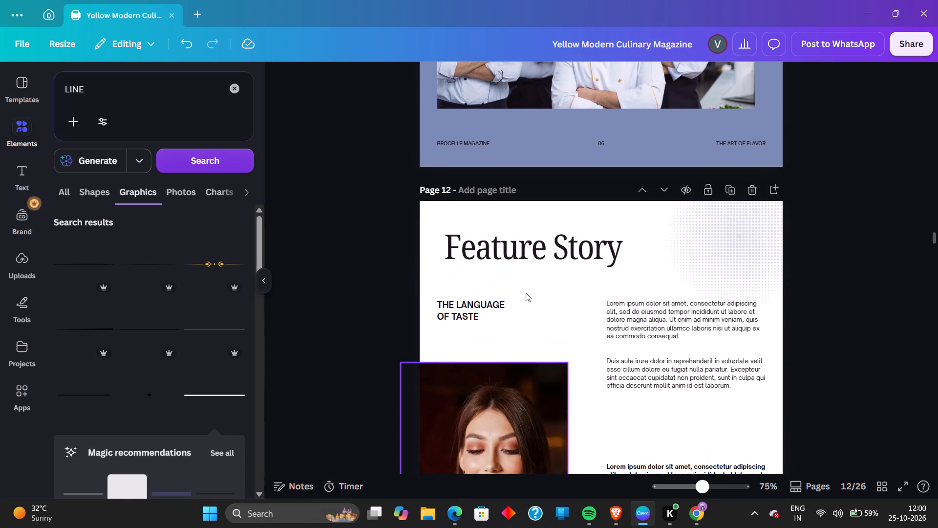
left_click(538, 259)
left_click(649, 243)
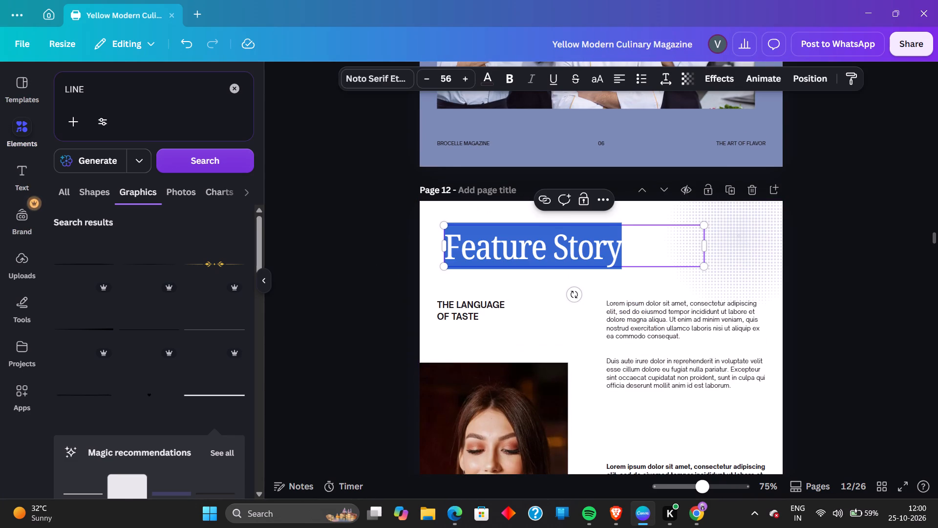
key("BackSpace")
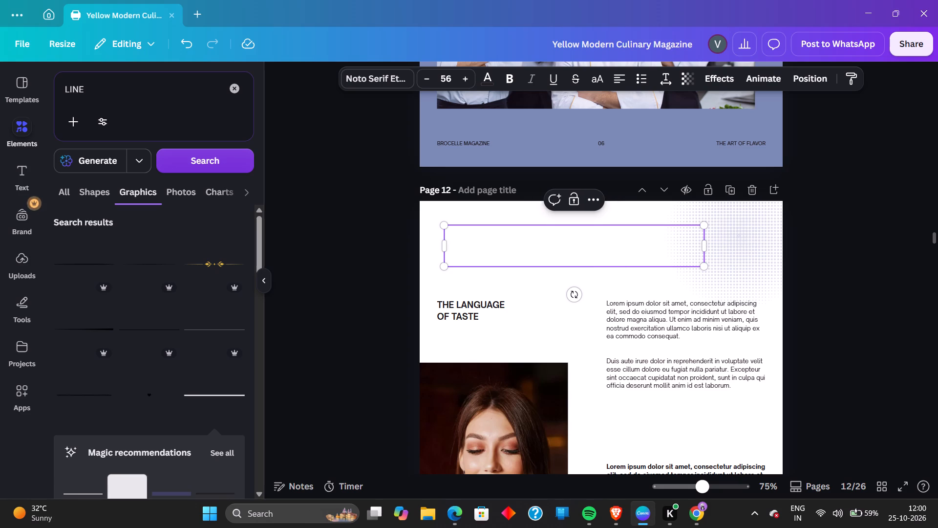
key("a")
key("space")
type("NO")
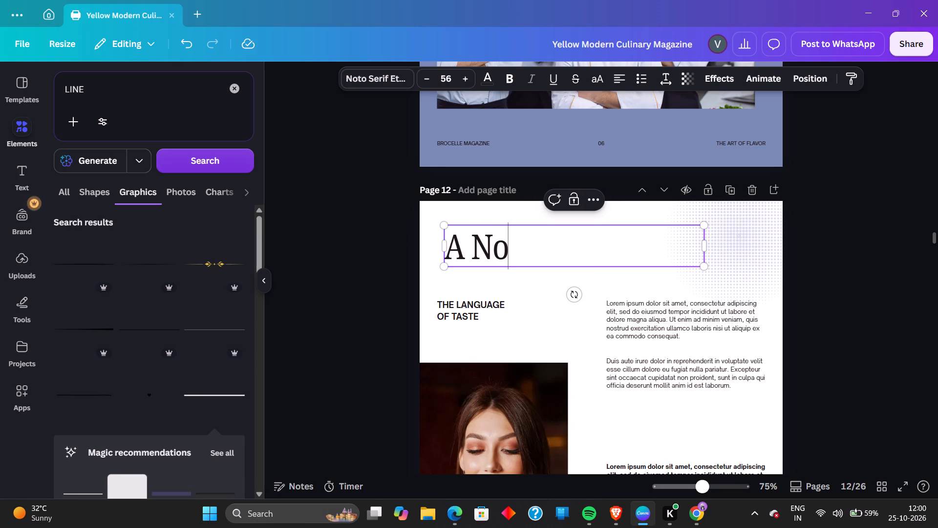
type("te")
key("space")
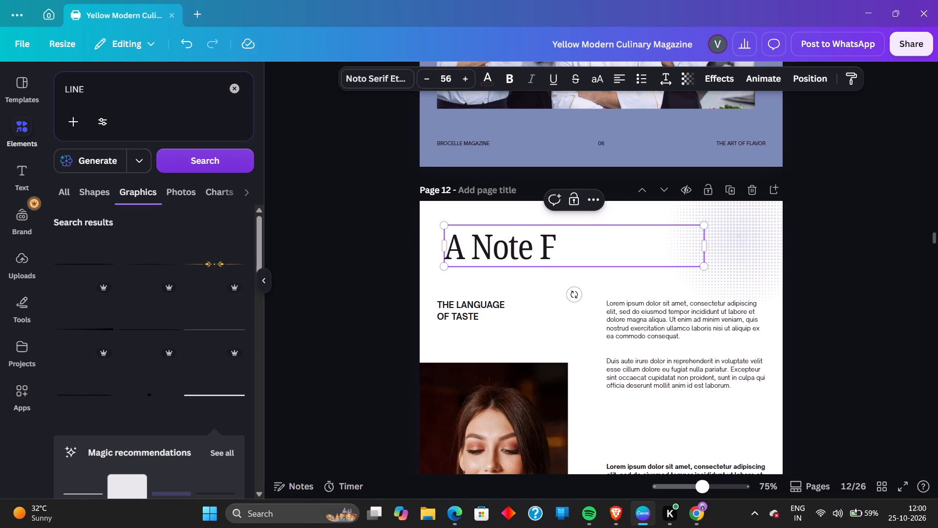
key("r")
type("om")
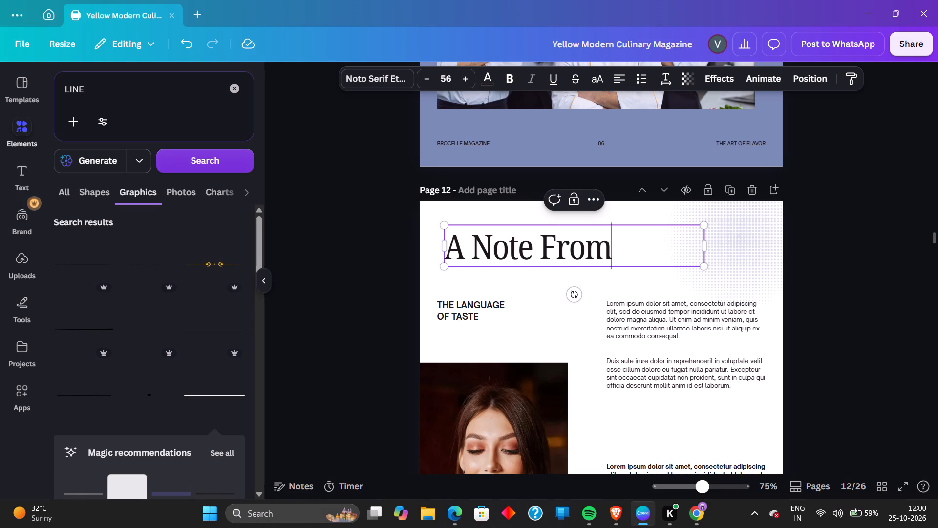
key("Return")
type("CHEF")
key("space")
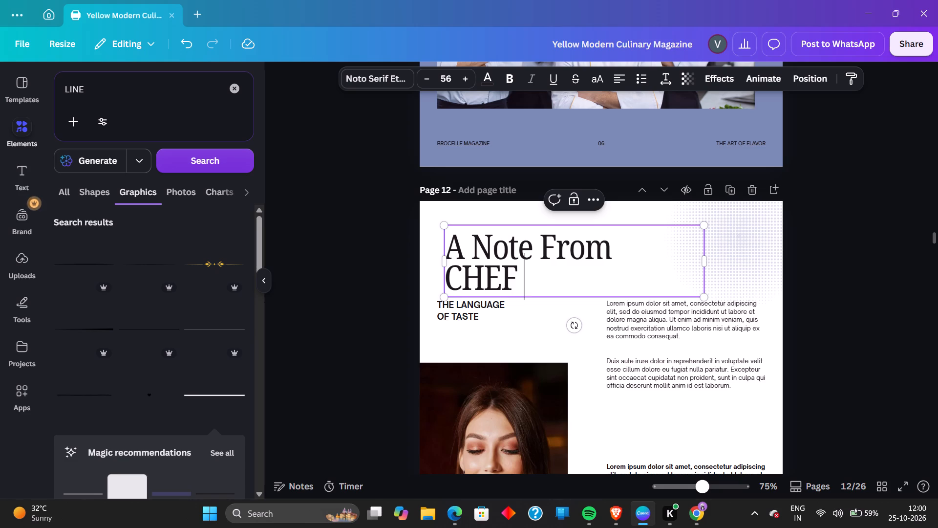
type("CONNECTS")
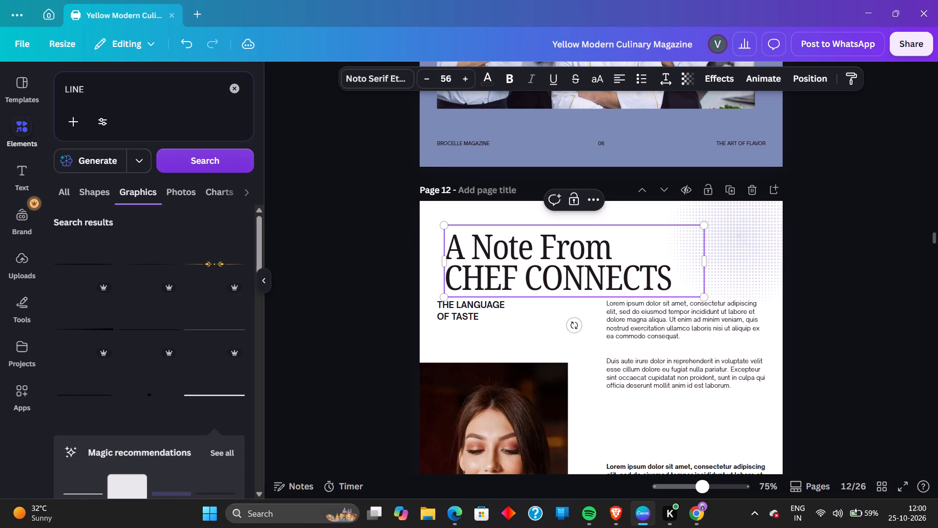
left_click(523, 349)
Move page 12's new title slightly up and toward the page's left edge.
left_click_drag(525, 266, 519, 266)
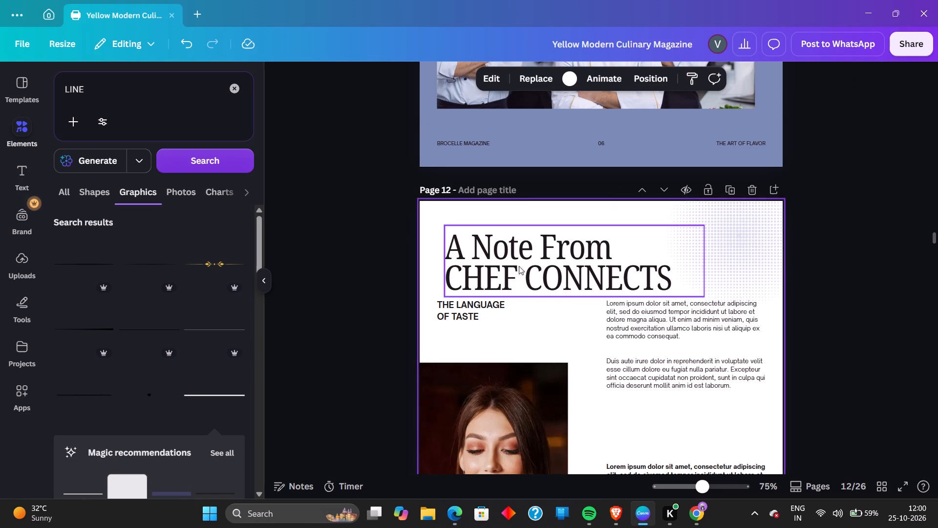
left_click_drag(519, 266, 511, 257)
left_click(888, 262)
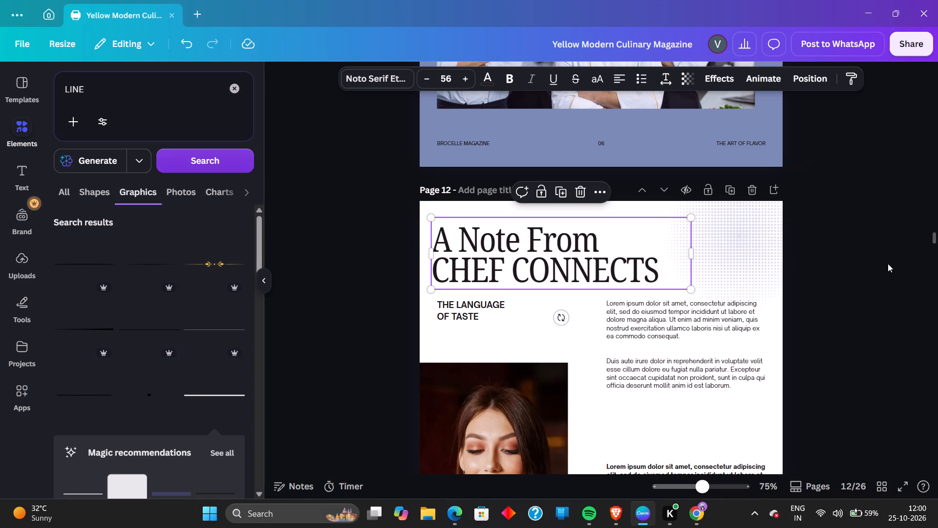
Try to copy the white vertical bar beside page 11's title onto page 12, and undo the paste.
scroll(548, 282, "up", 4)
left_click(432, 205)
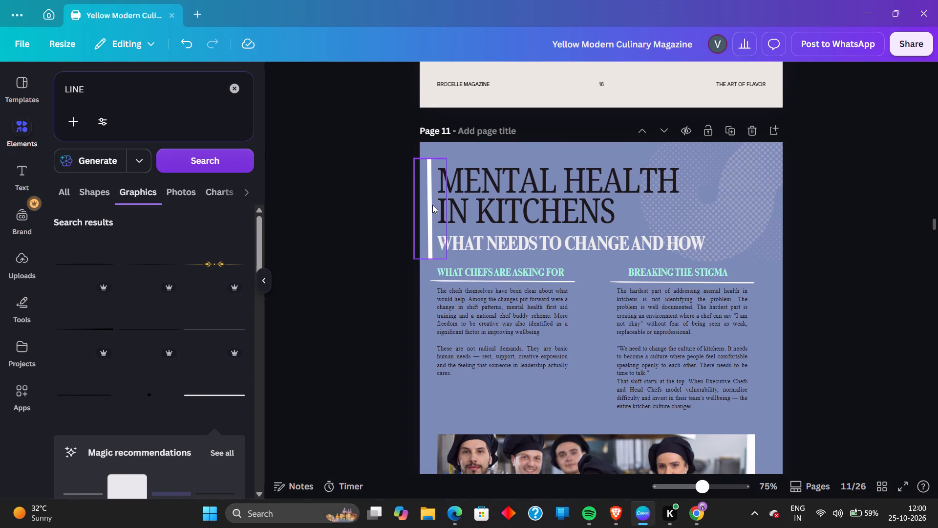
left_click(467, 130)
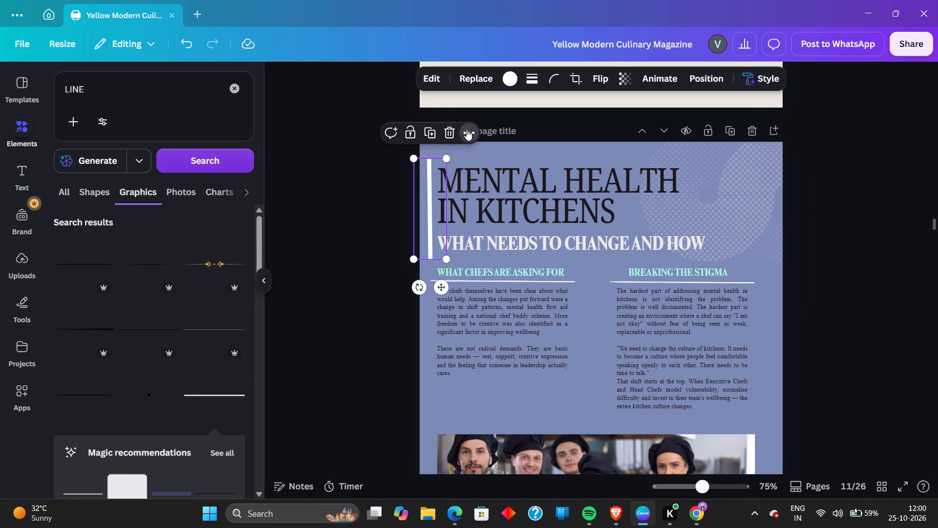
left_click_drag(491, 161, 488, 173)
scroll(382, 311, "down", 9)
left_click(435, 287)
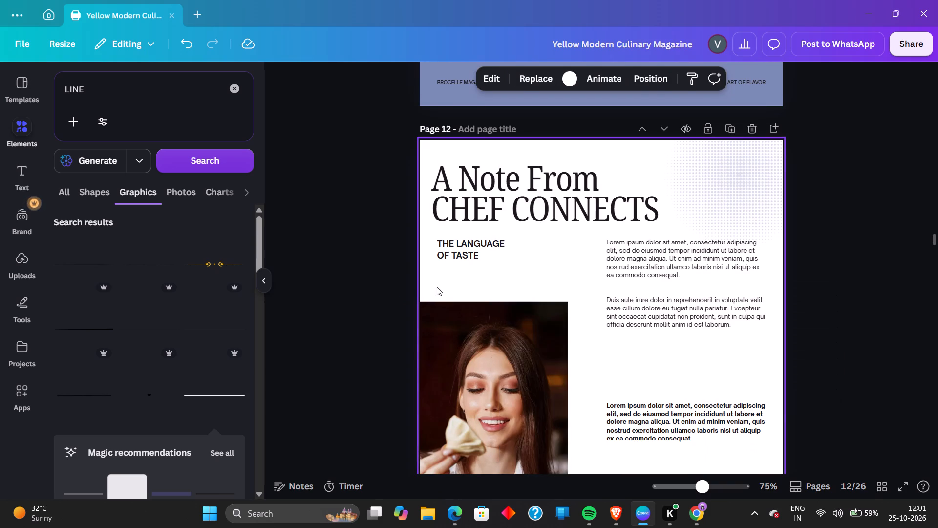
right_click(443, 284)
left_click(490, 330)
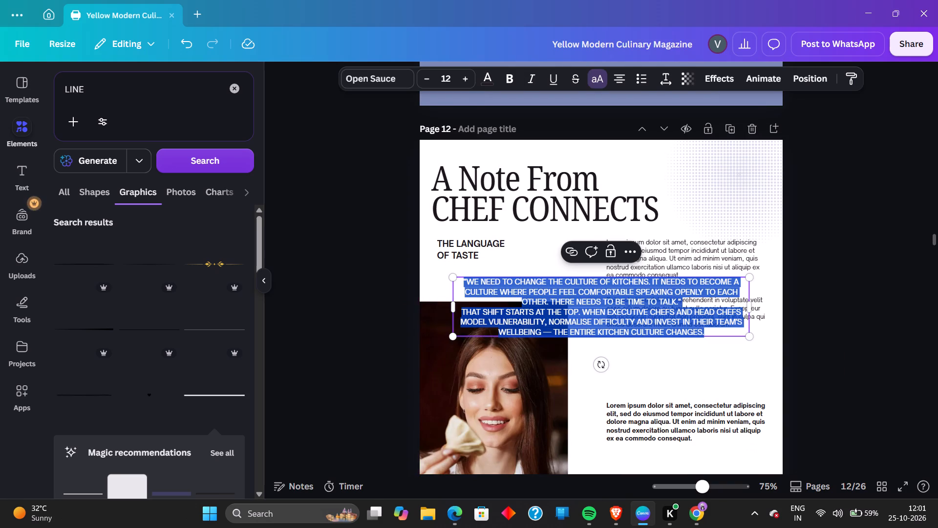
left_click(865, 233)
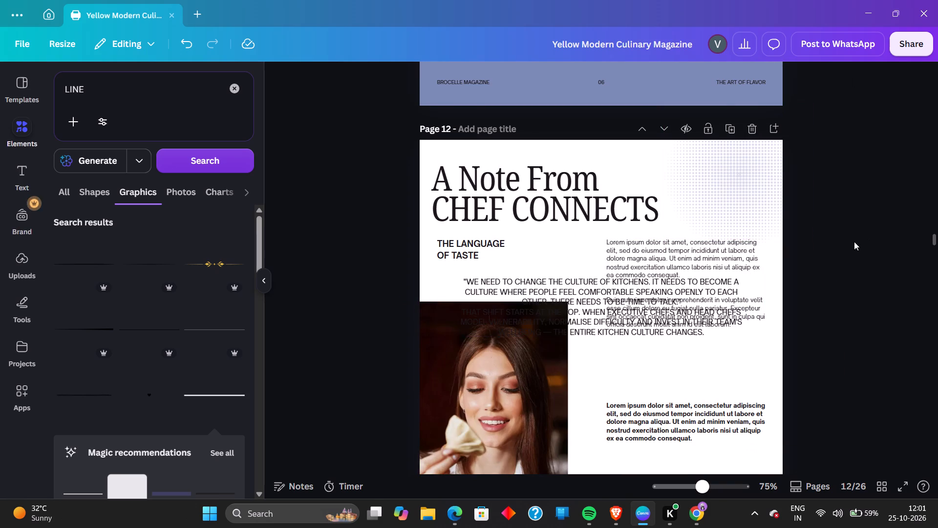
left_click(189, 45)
Centre-align the A Note From CHEF CONNECTS title and move it slightly up toward the middle of page 12.
left_click(581, 193)
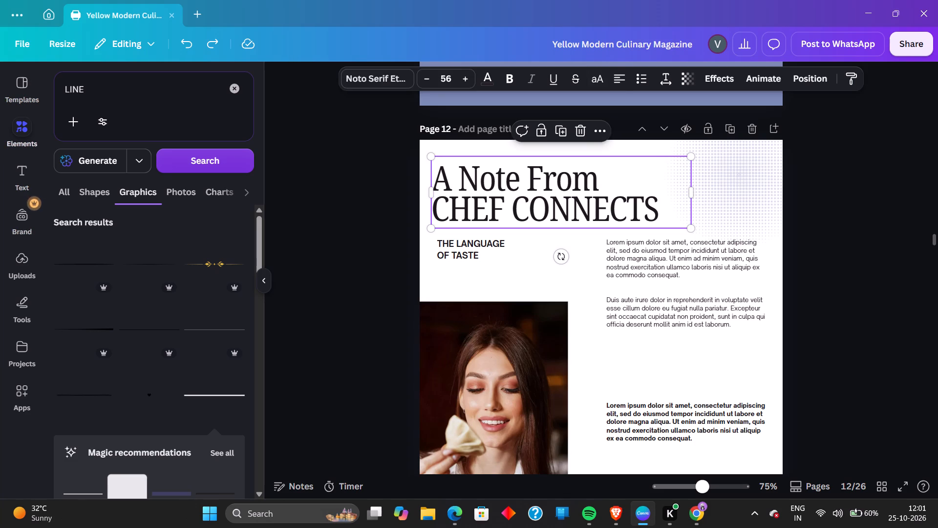
left_click(620, 81)
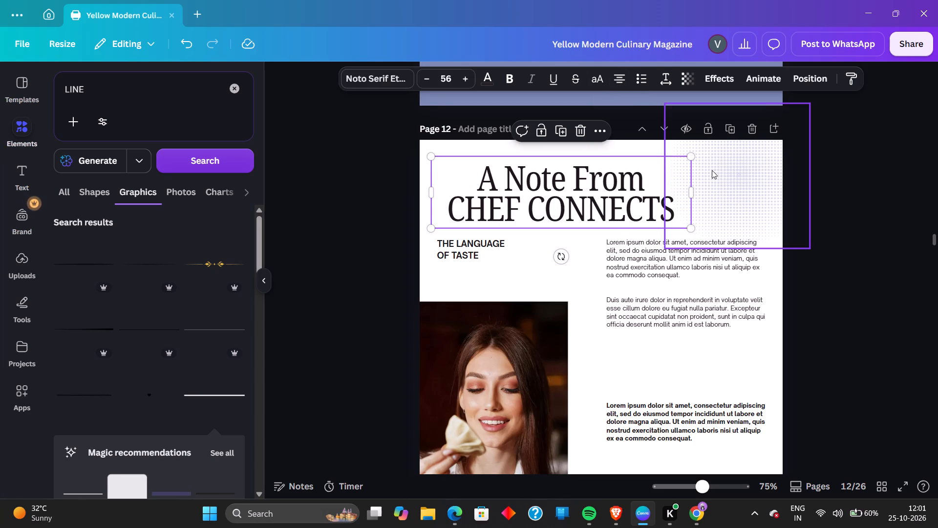
left_click_drag(575, 194, 595, 186)
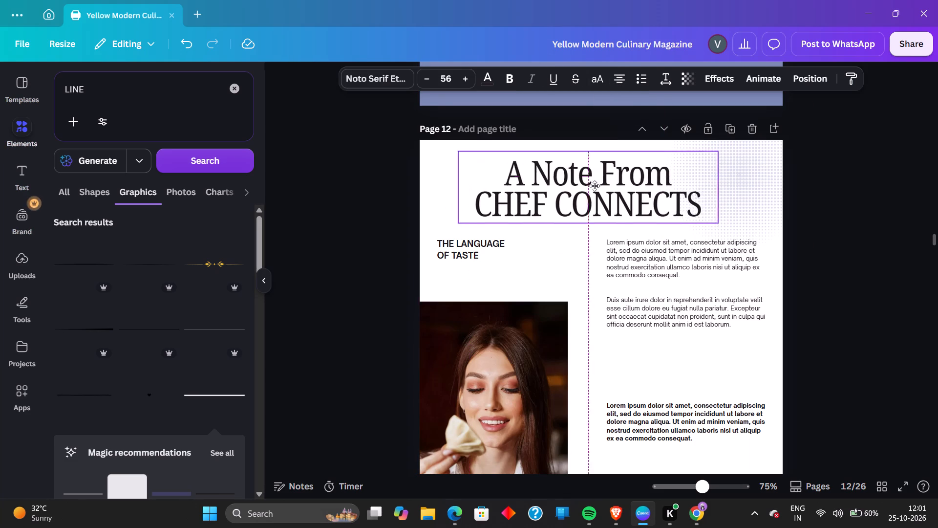
Fine-tune the position of the A Note From CHEF CONNECTS title near the top centre of page 12.
left_click_drag(595, 186, 598, 185)
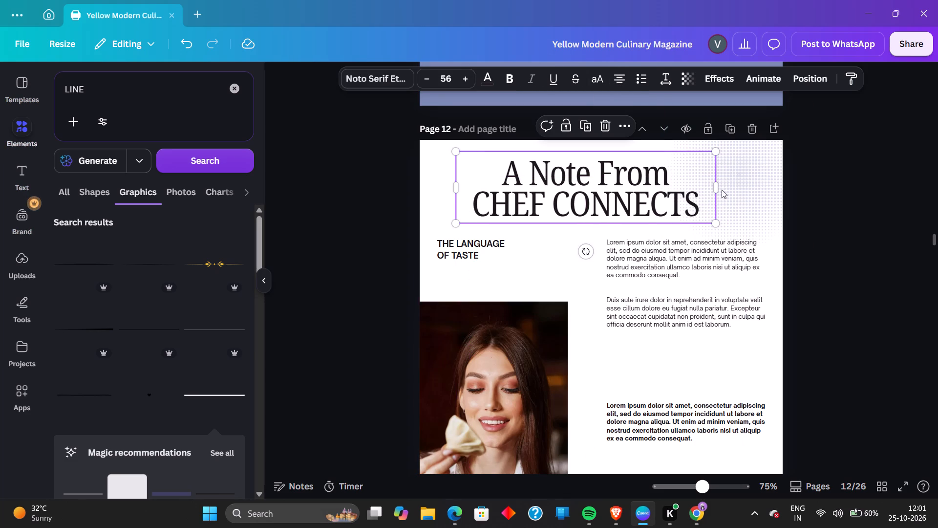
left_click(830, 219)
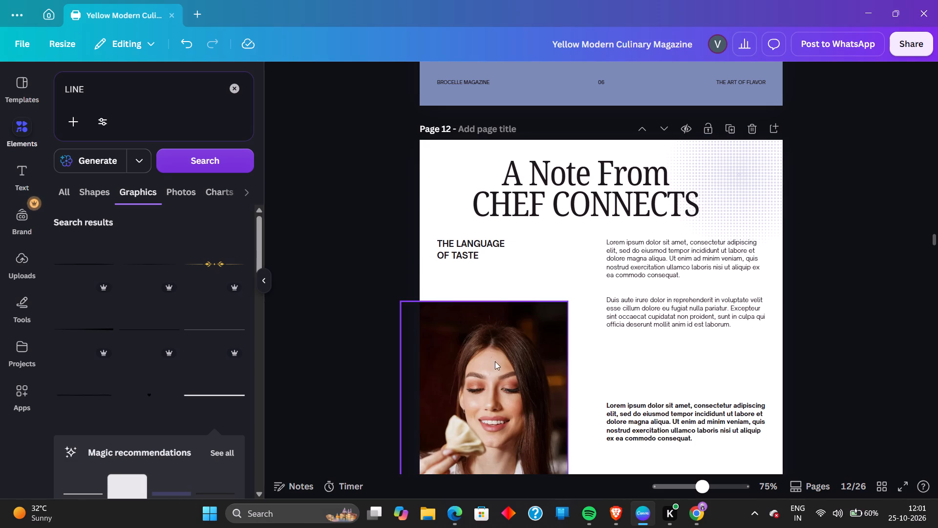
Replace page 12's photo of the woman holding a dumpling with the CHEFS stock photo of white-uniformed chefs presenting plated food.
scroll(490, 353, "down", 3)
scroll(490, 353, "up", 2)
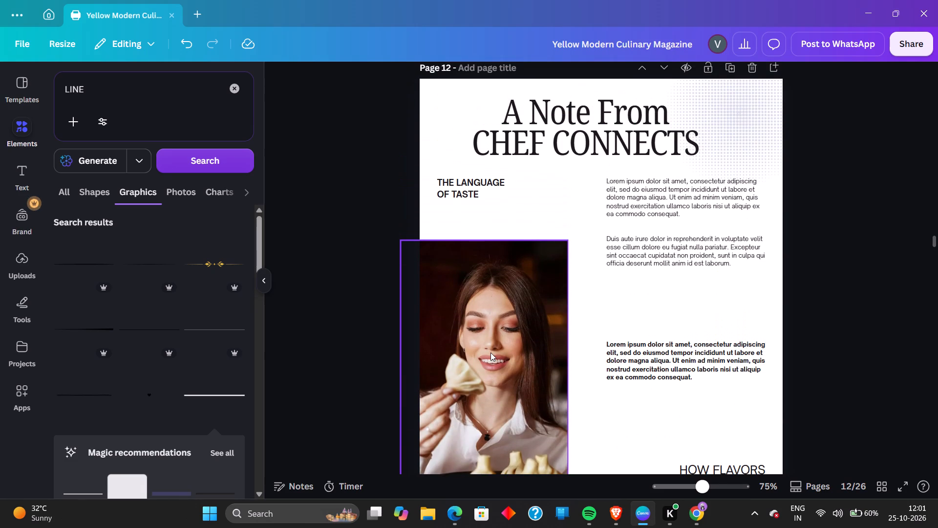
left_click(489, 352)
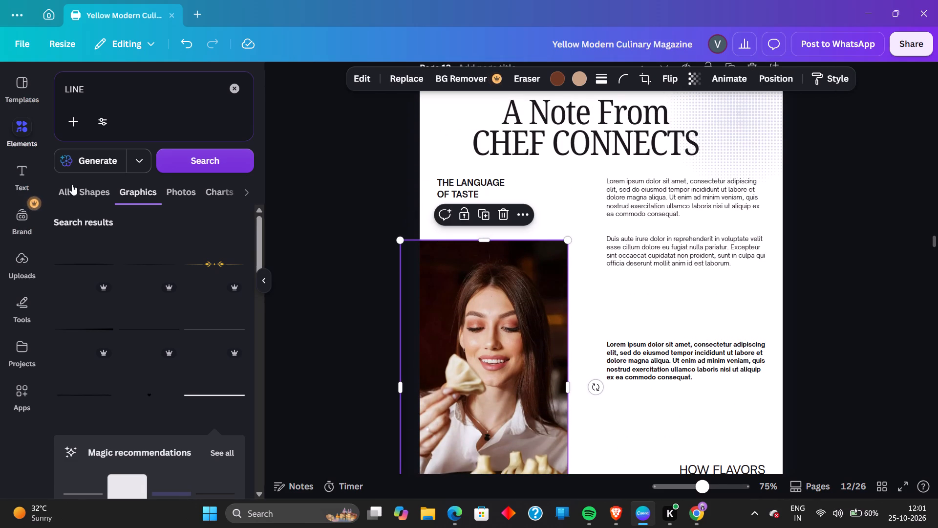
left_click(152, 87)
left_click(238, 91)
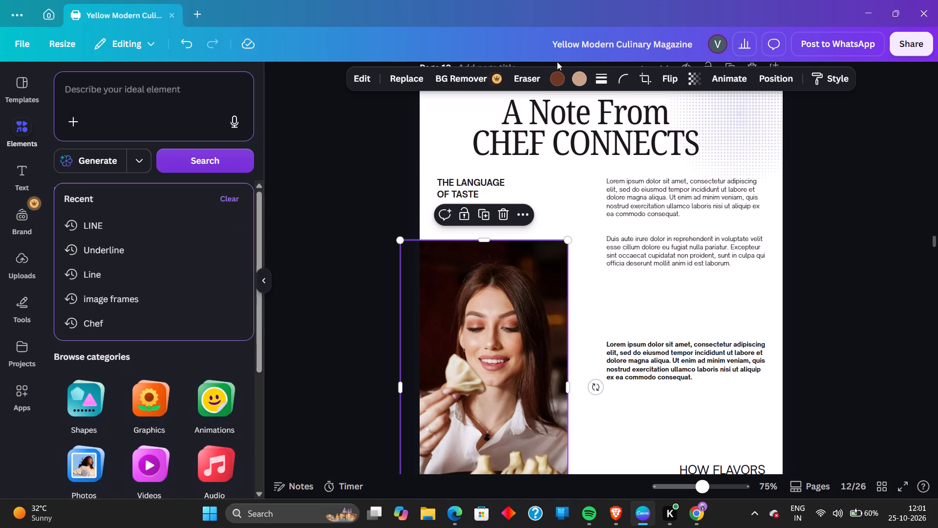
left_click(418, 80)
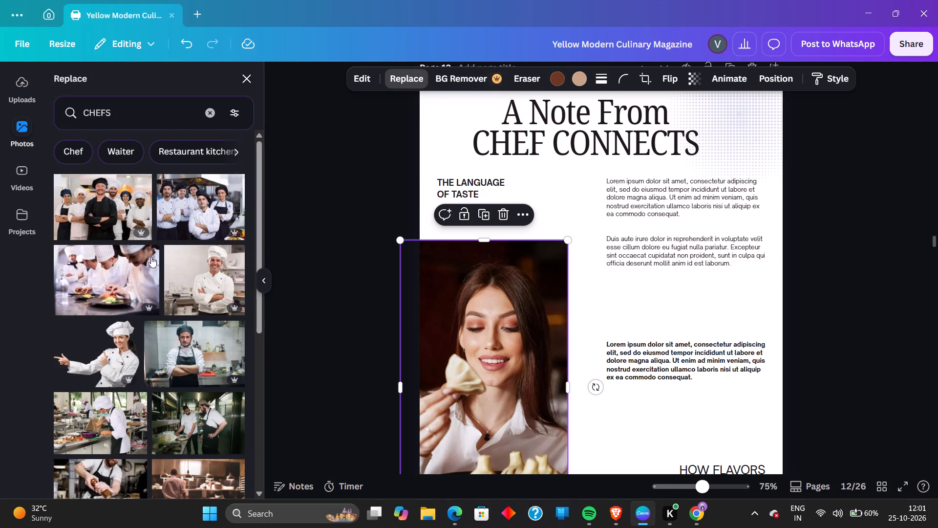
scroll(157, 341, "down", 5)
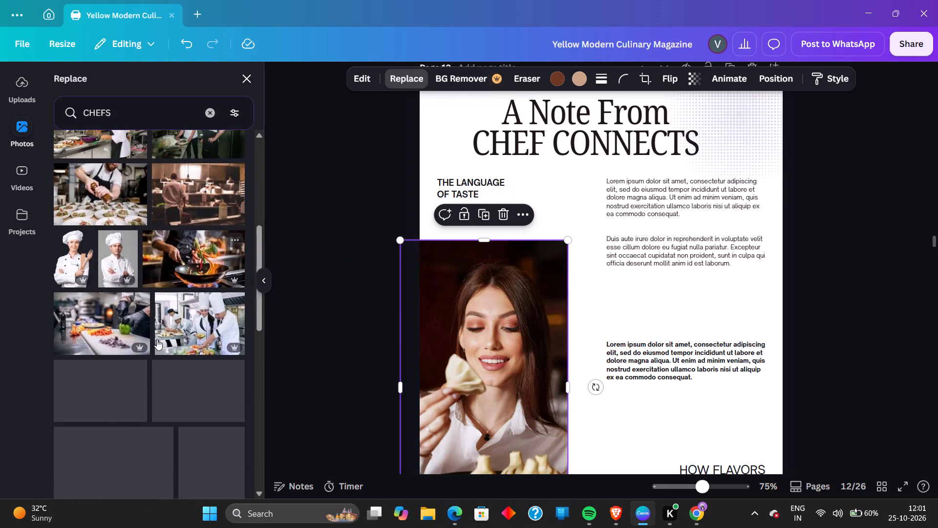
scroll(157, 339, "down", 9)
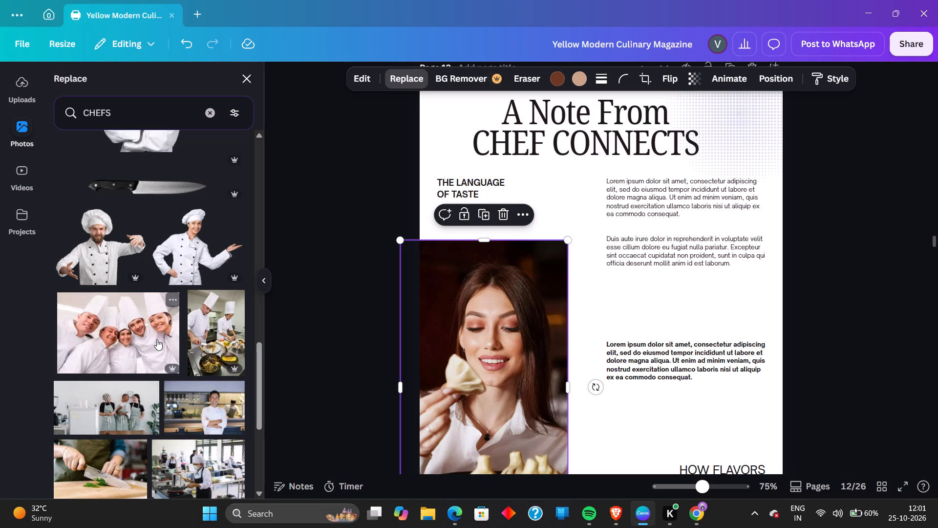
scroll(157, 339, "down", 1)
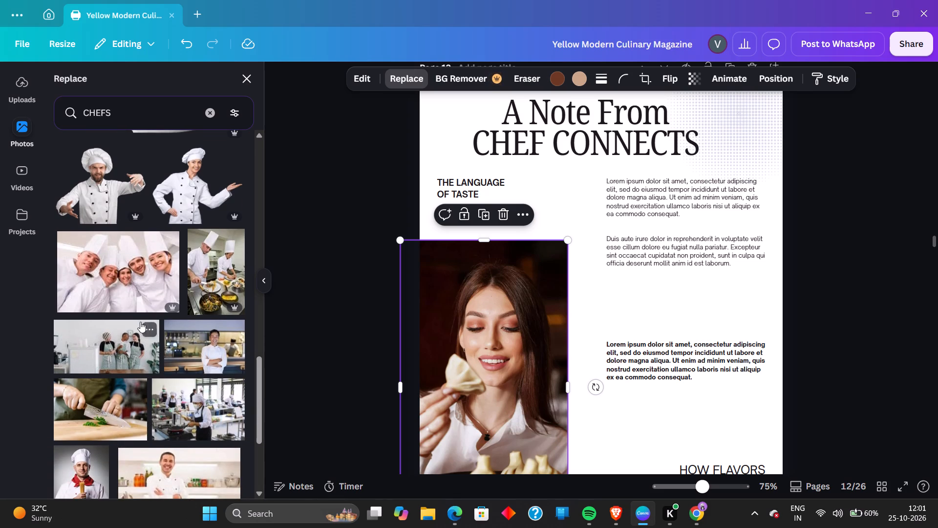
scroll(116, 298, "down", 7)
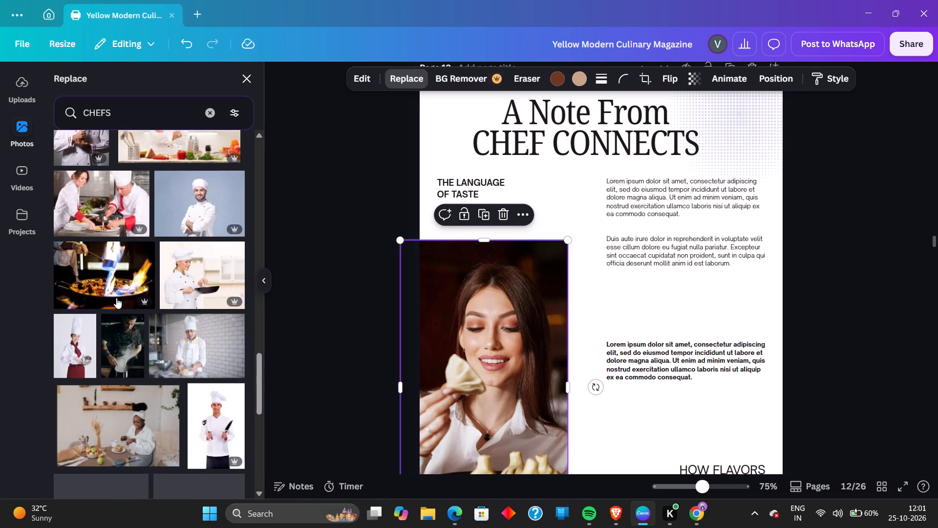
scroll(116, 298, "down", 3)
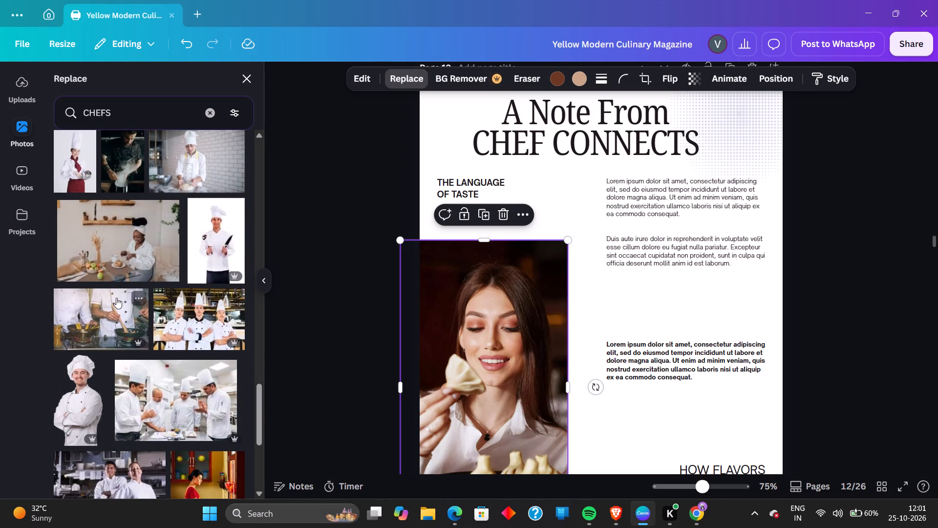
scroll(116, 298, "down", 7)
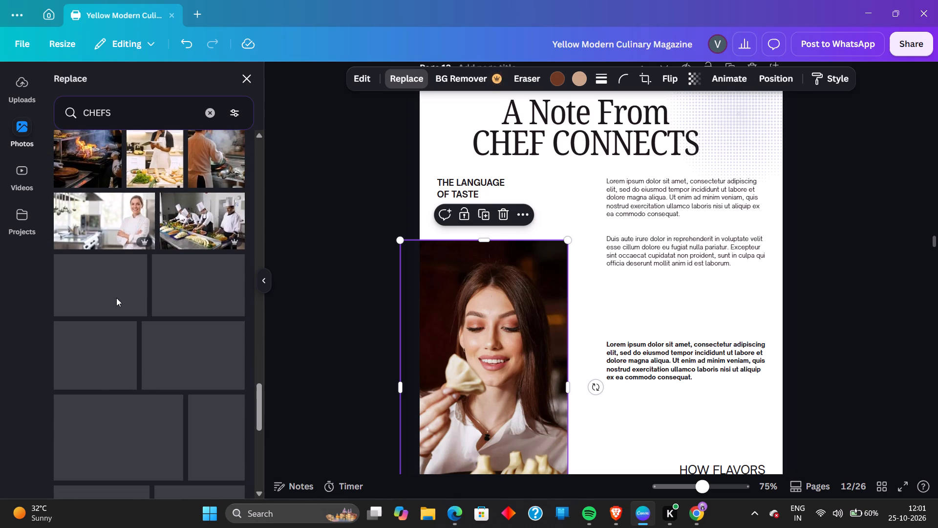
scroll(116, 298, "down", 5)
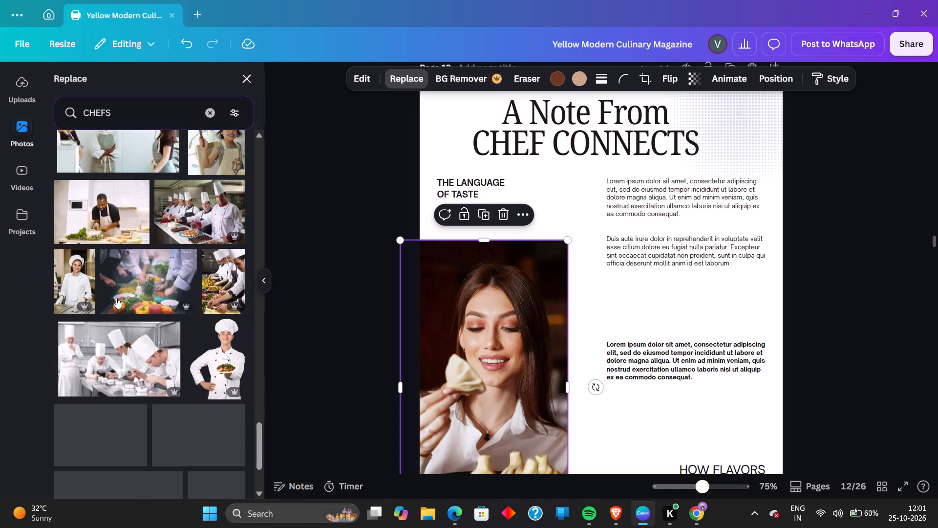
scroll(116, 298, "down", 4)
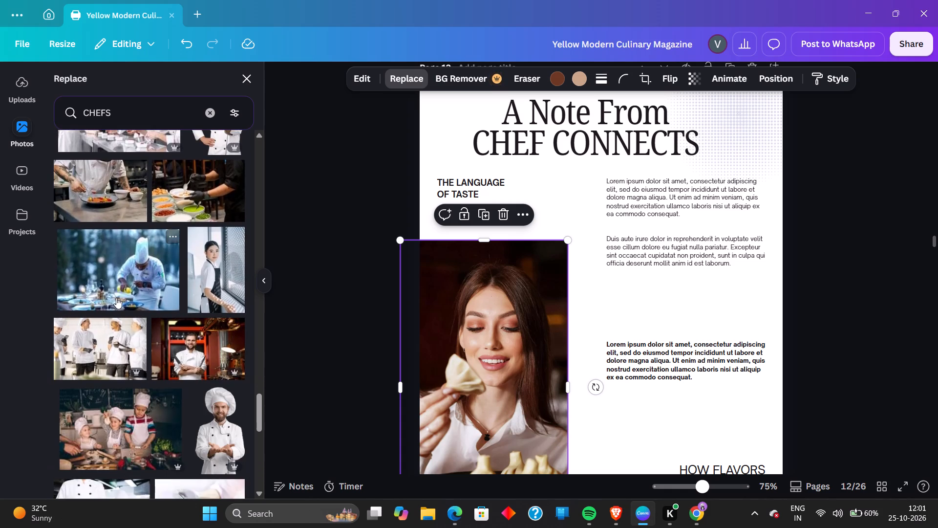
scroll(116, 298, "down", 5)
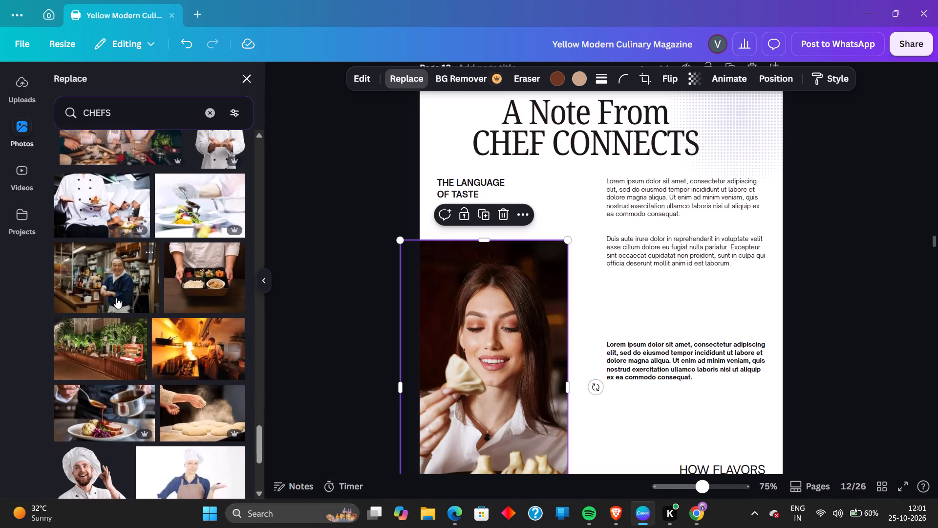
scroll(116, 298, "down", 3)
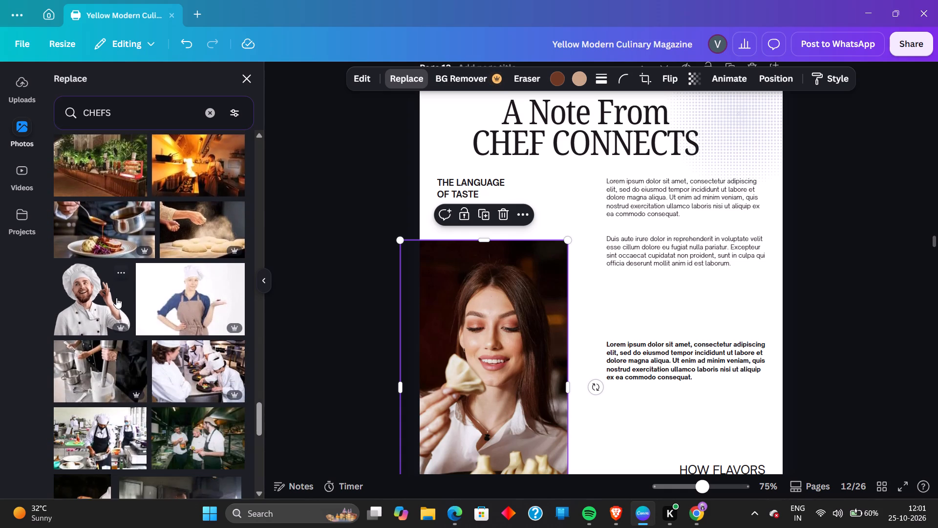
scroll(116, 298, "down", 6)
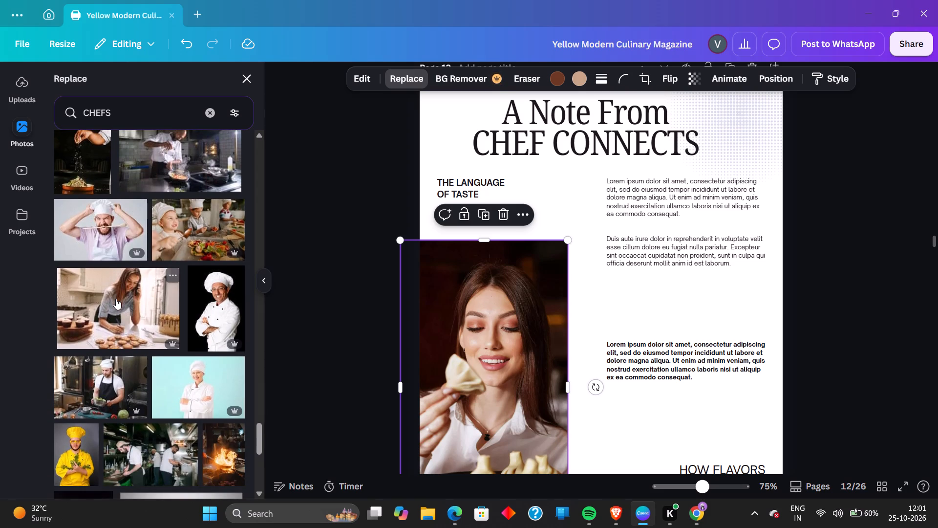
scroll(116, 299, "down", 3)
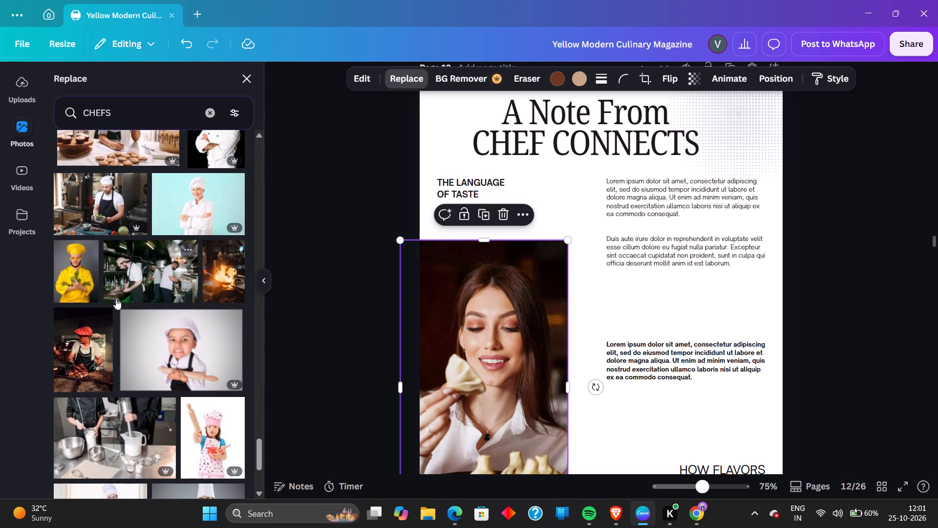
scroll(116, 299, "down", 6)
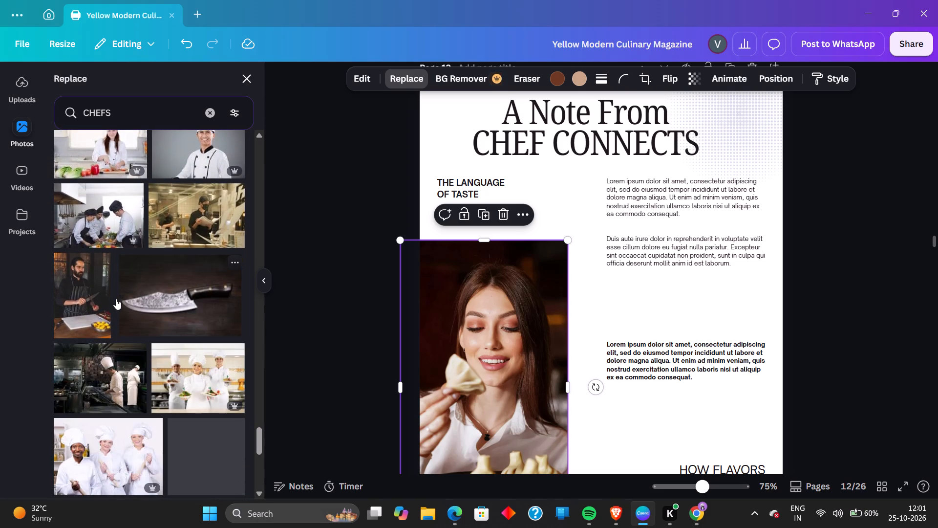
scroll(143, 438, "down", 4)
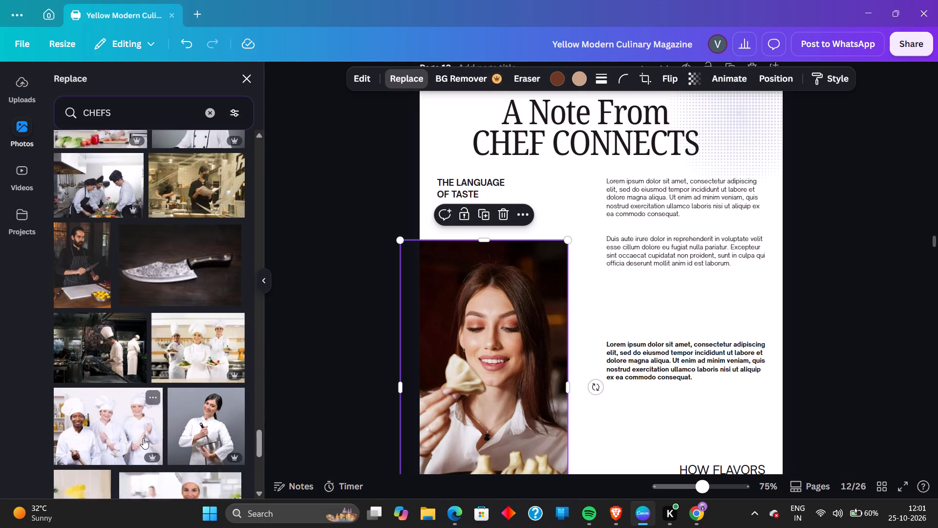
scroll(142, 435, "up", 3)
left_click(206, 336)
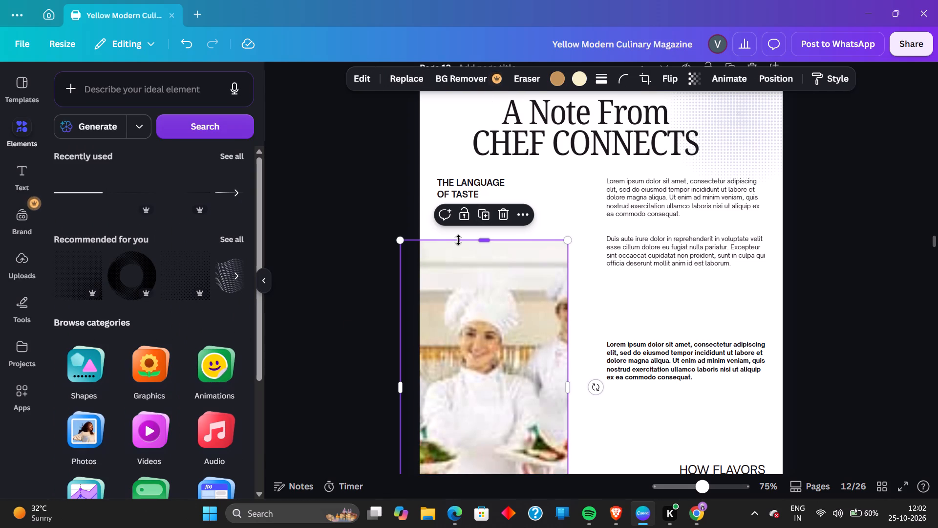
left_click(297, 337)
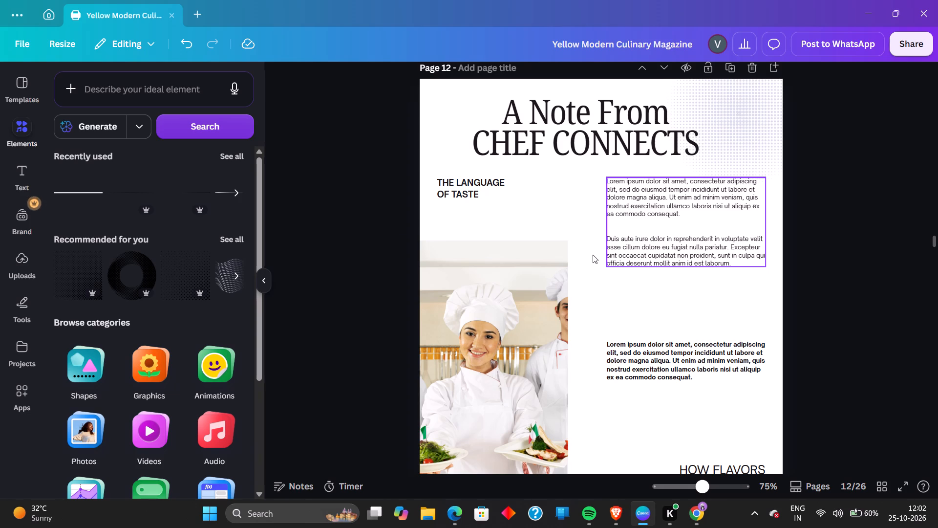
Replace page 12's photo of the white-uniformed chefs with the CHEFS stock photo of two male chefs talking in a restaurant kitchen.
left_click(549, 323)
left_click(412, 81)
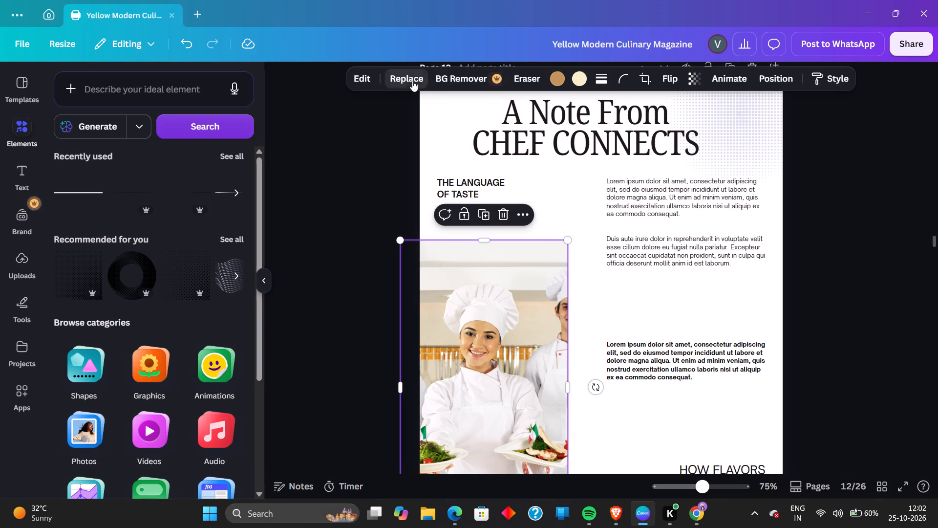
scroll(273, 264, "down", 5)
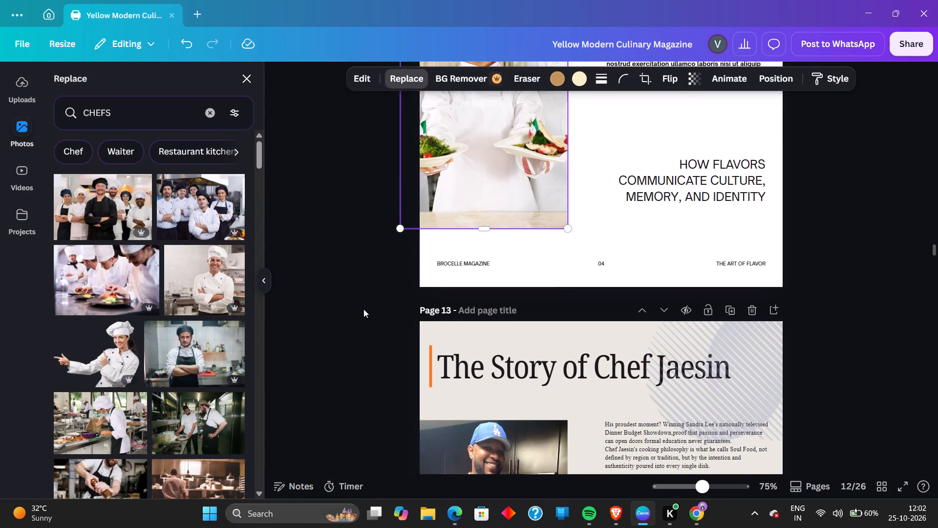
scroll(365, 310, "up", 2)
scroll(199, 358, "down", 5)
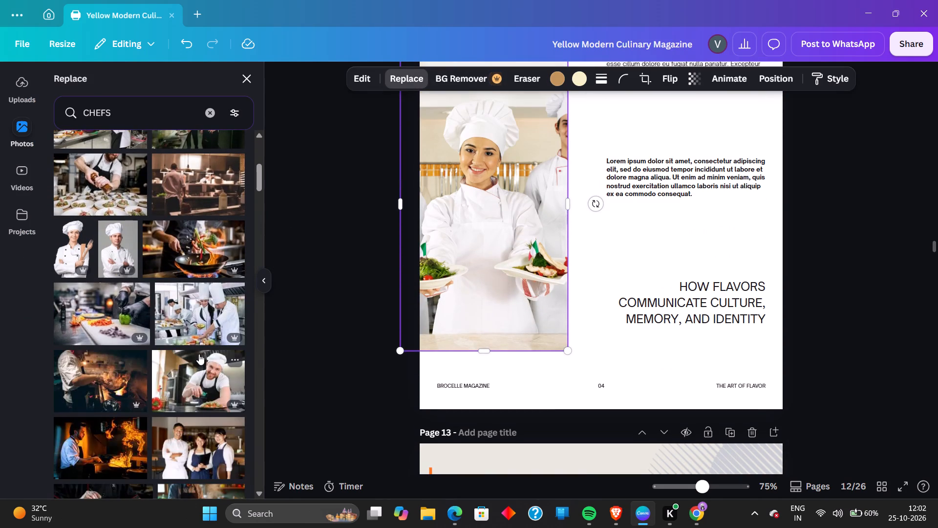
scroll(199, 354, "down", 8)
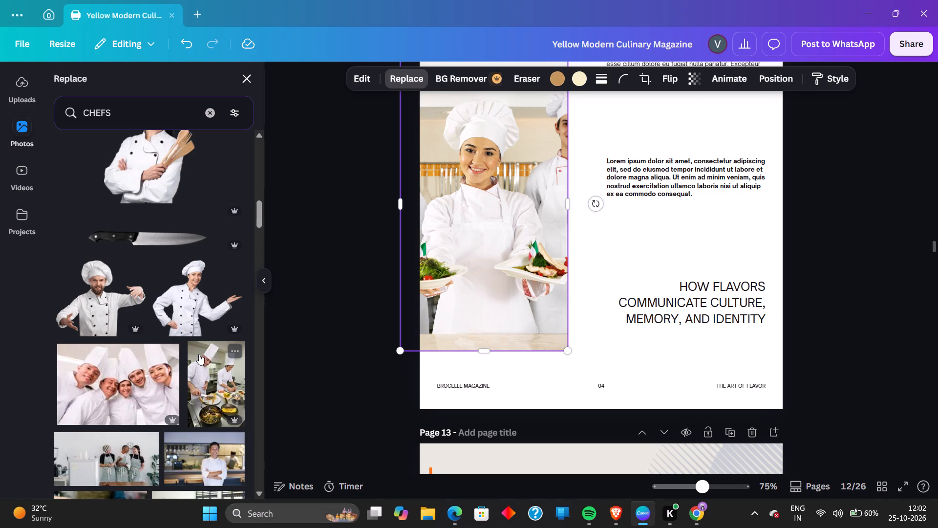
scroll(199, 354, "down", 1)
scroll(146, 325, "down", 4)
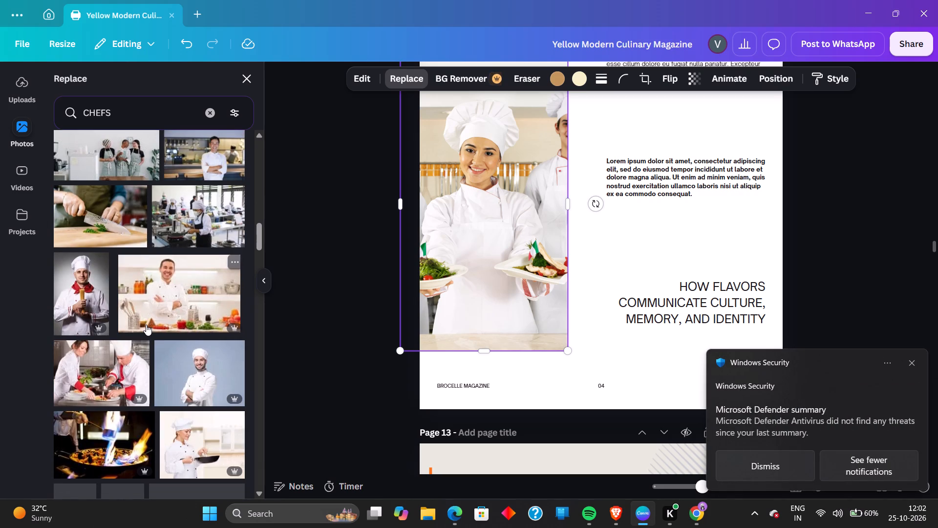
scroll(146, 325, "up", 19)
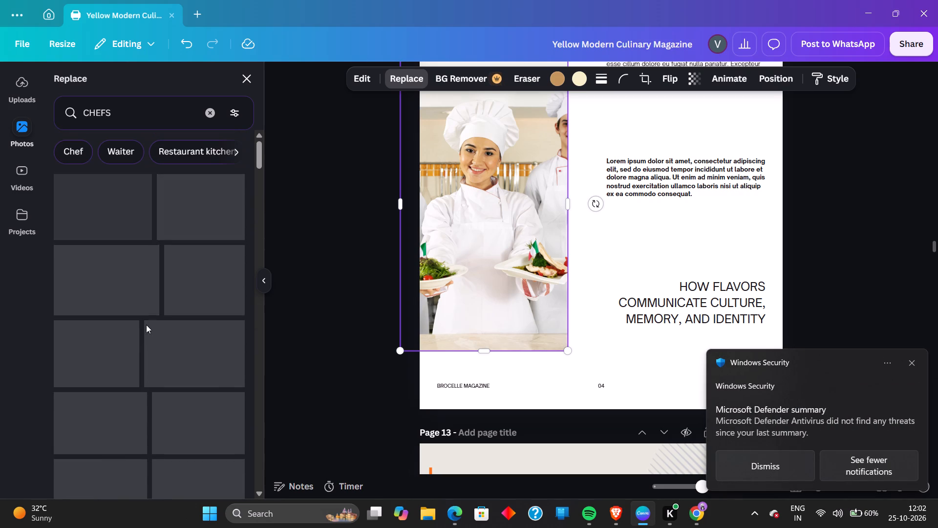
scroll(146, 325, "up", 20)
scroll(146, 325, "up", 3)
scroll(151, 286, "up", 11)
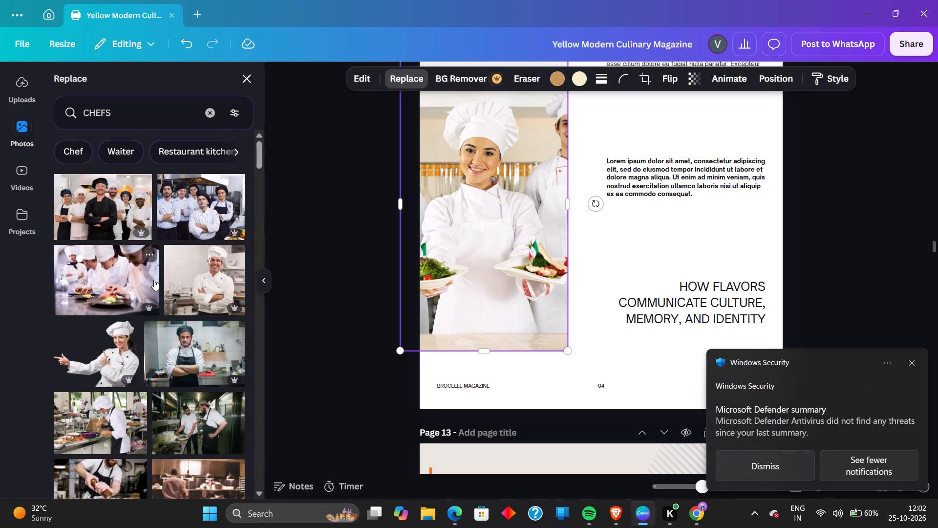
scroll(185, 379, "down", 2)
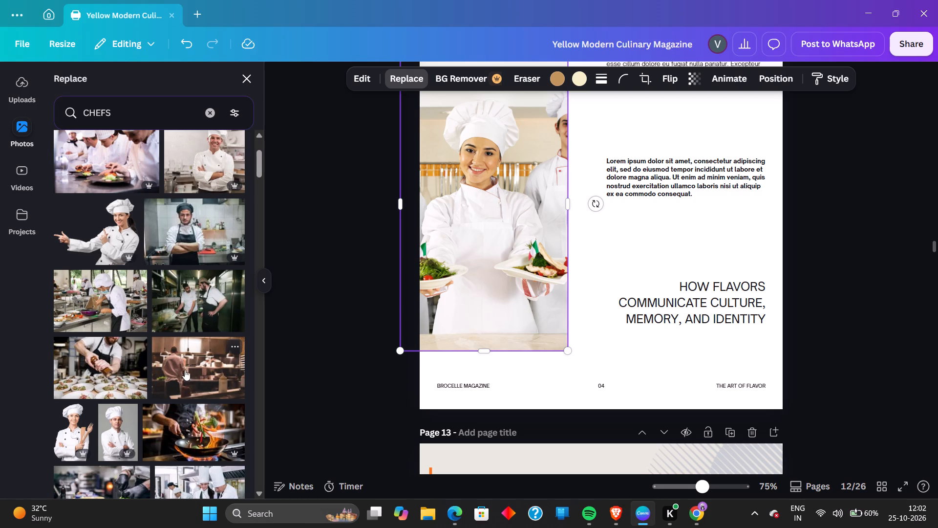
left_click(209, 309)
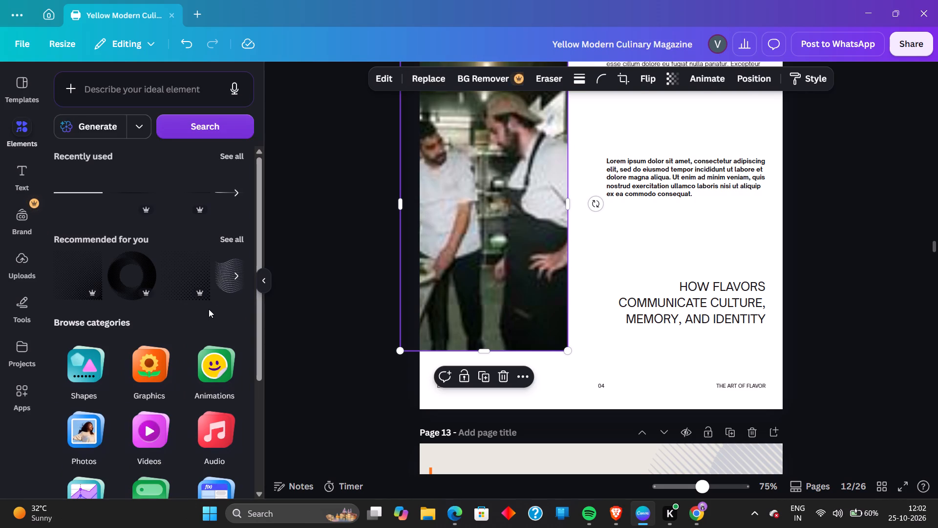
scroll(271, 357, "up", 2)
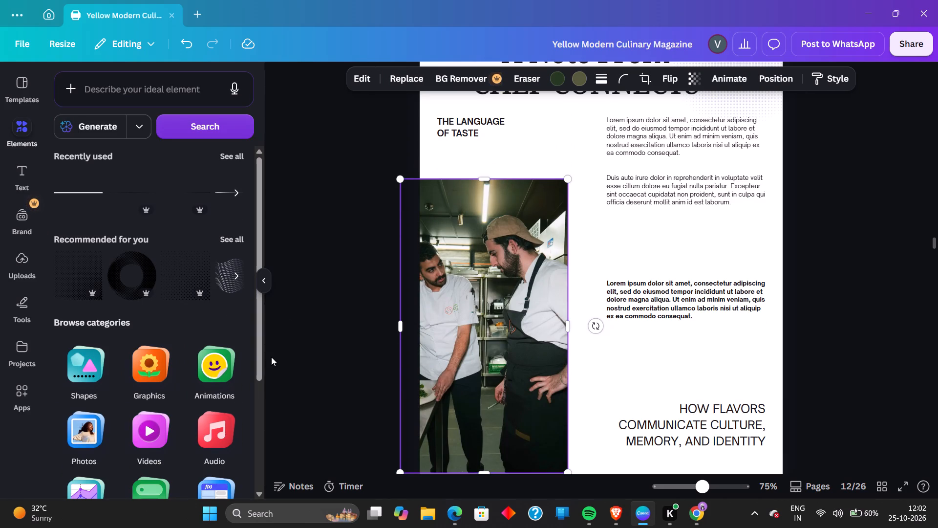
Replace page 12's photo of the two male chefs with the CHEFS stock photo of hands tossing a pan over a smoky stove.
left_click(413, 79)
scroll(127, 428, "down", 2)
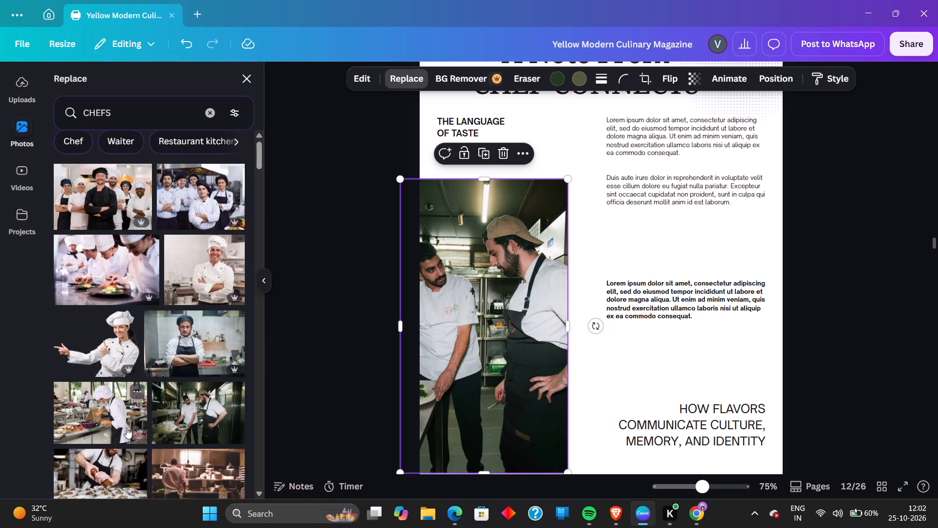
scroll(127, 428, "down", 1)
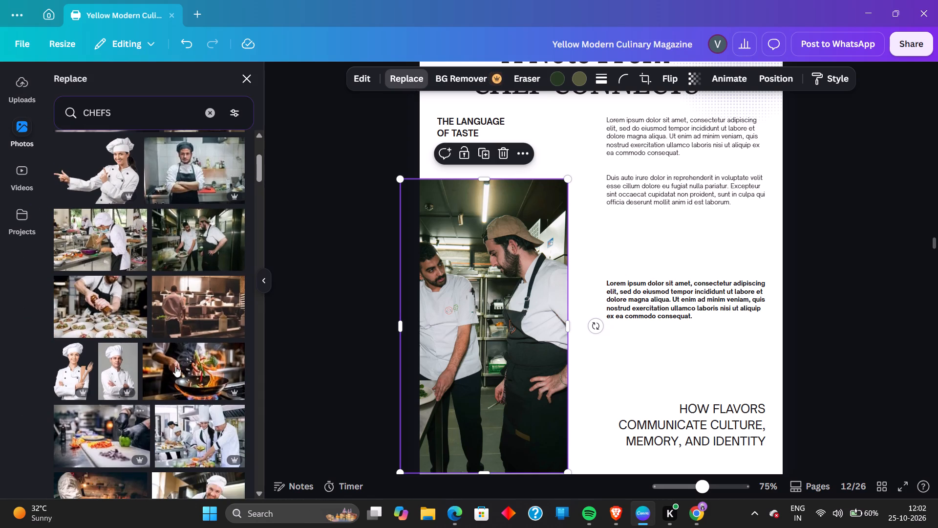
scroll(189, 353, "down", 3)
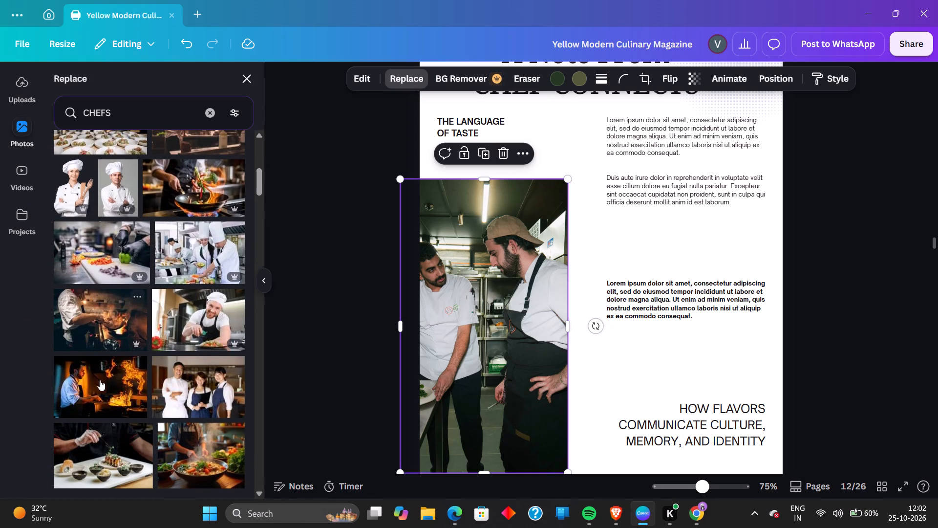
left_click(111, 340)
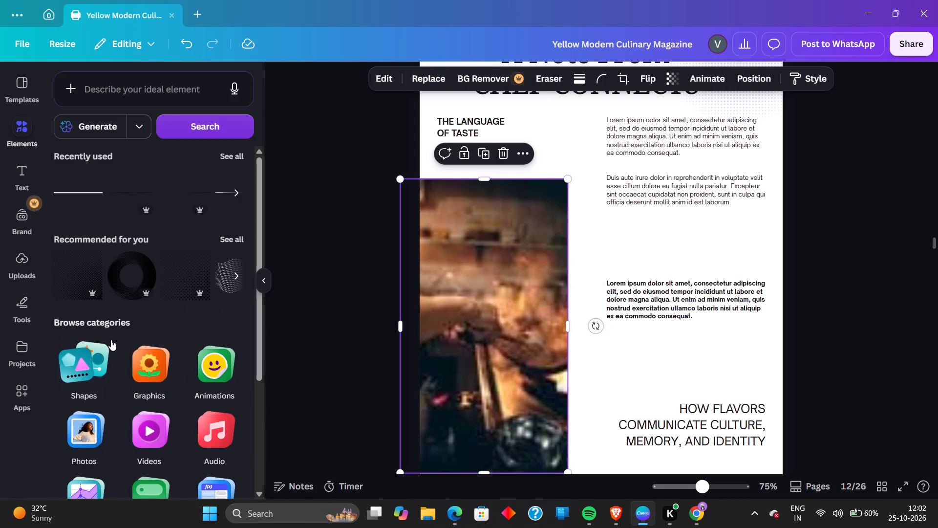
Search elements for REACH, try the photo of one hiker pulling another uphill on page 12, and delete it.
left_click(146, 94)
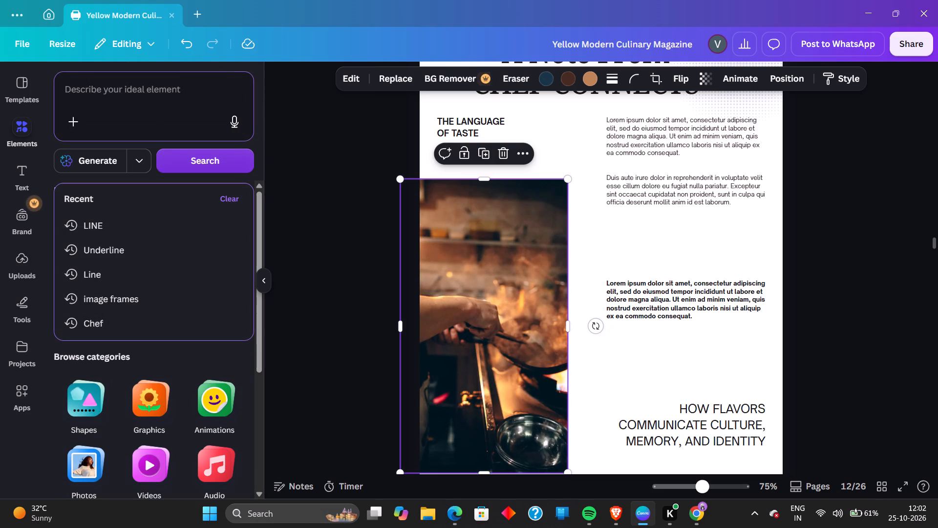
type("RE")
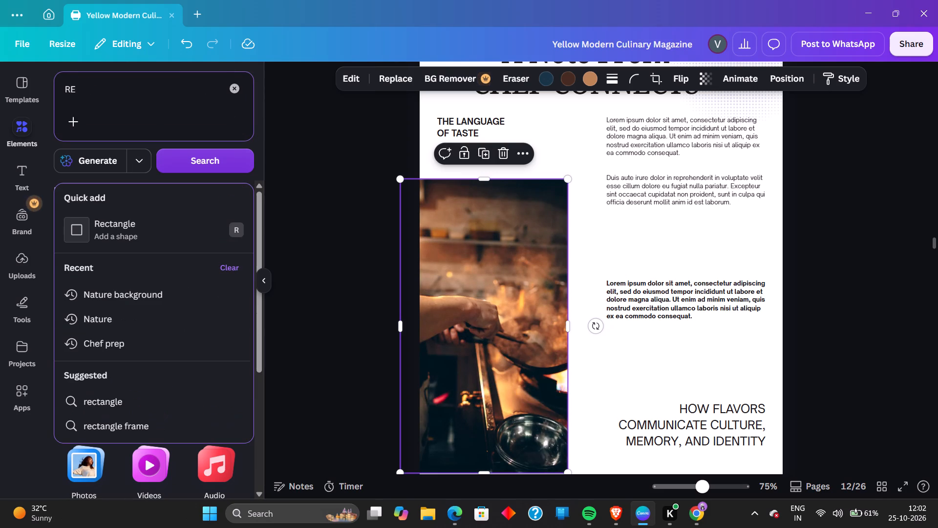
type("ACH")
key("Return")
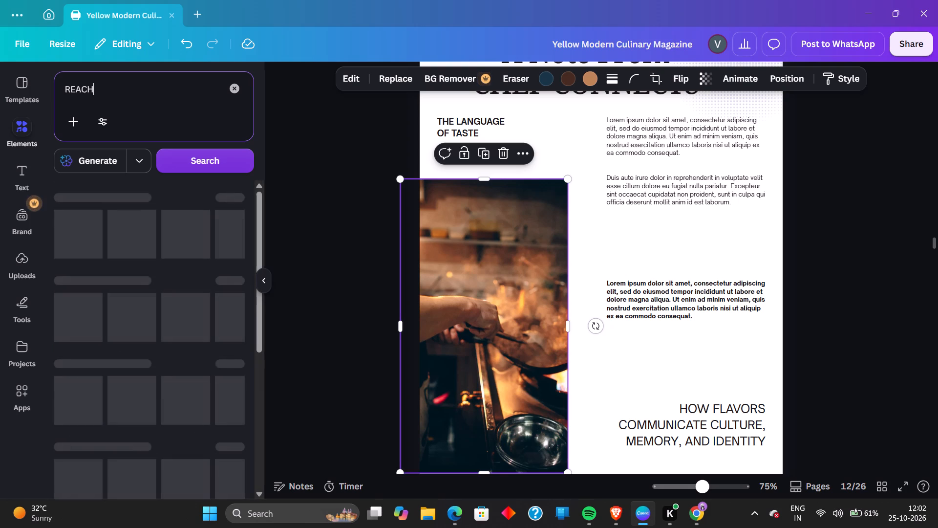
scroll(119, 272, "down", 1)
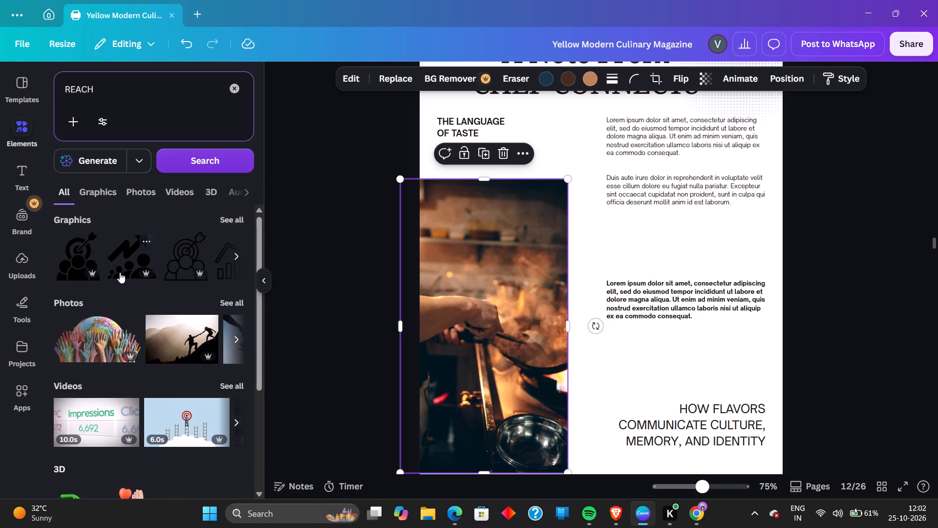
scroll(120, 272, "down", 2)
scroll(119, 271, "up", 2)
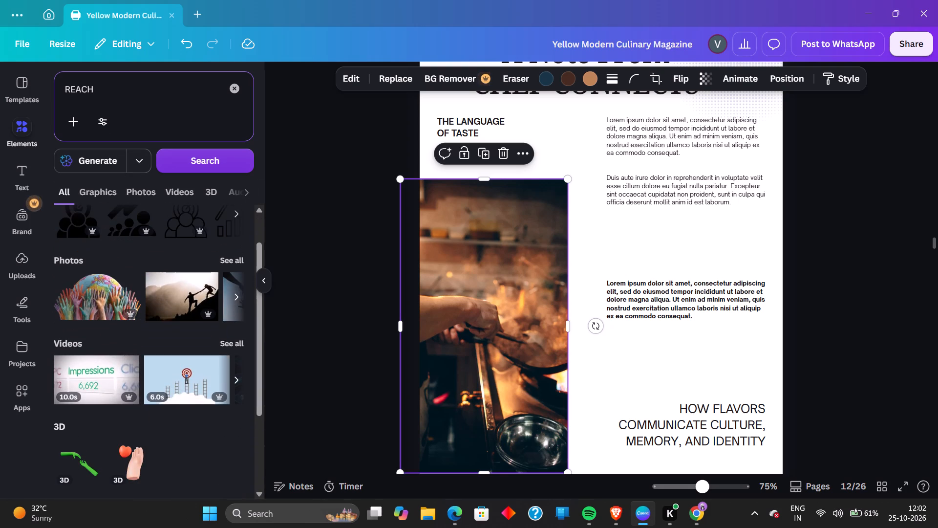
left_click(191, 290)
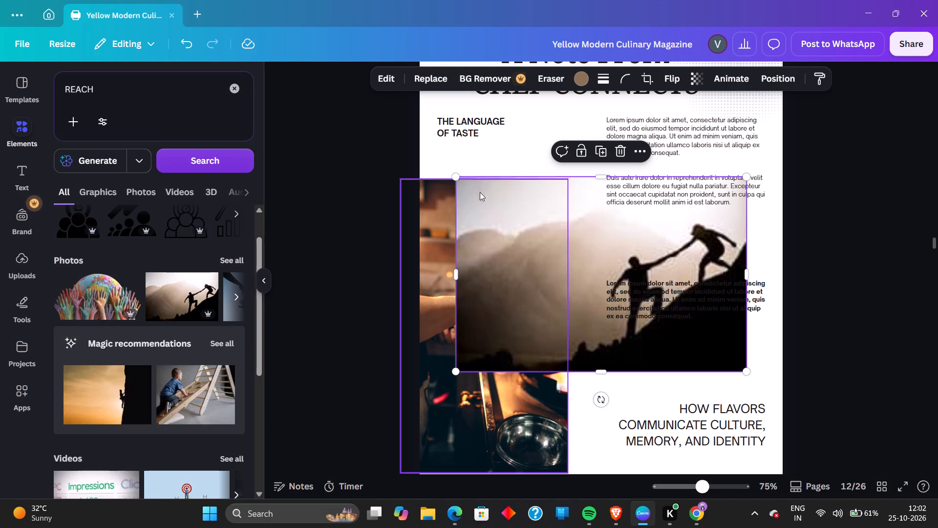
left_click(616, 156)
Replace page 12's cooking pan photo with the helping hands stock photo of two clasped hands on a black background.
left_click(478, 285)
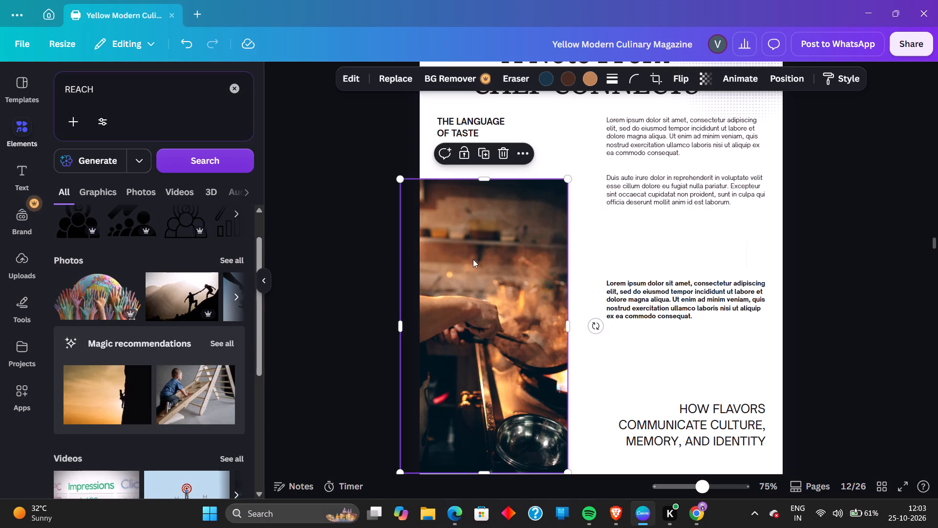
left_click(394, 74)
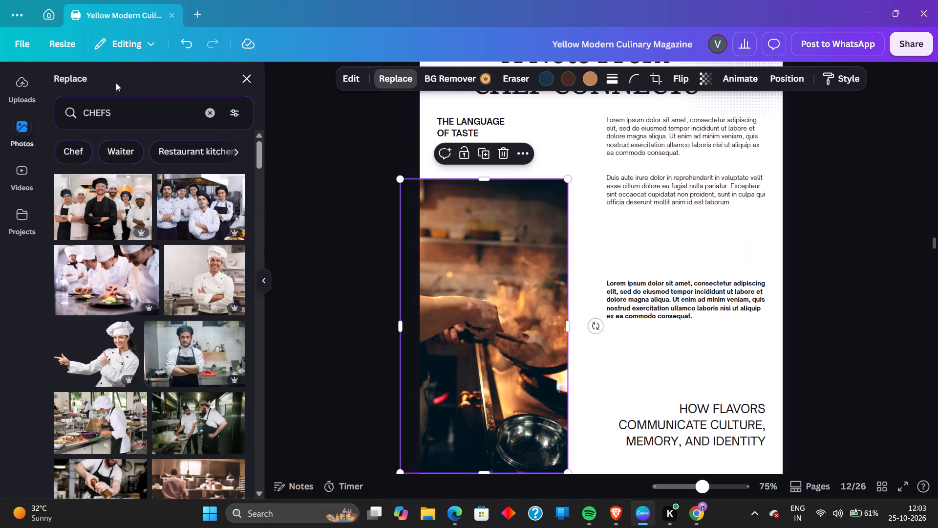
left_click(215, 121)
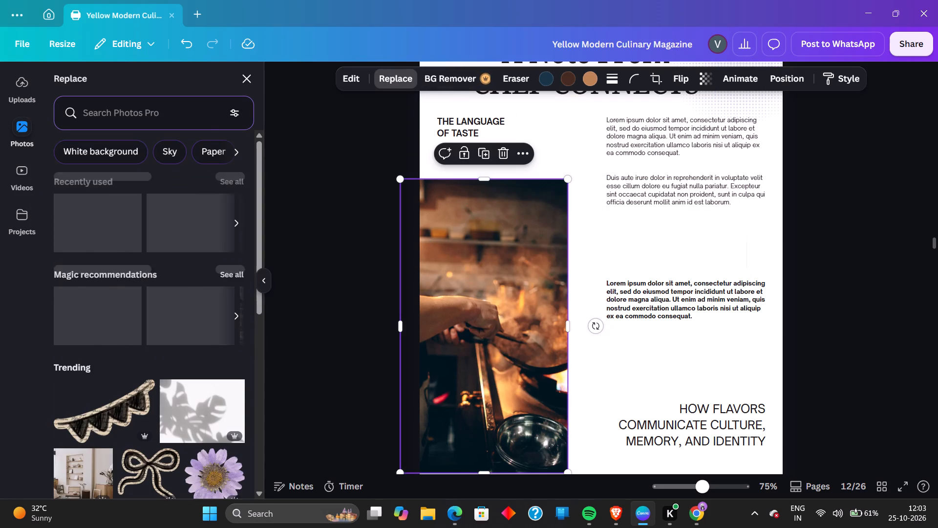
key("r")
key("BackSpace")
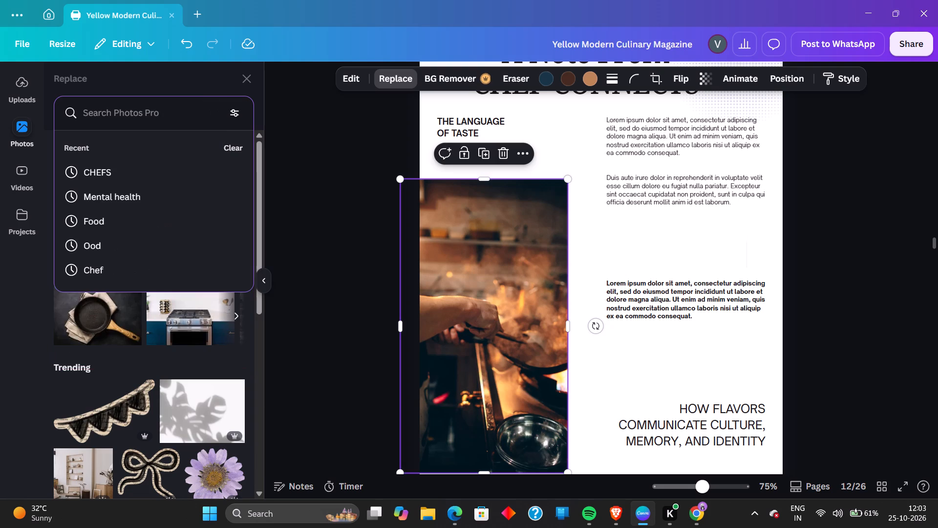
type("HELP")
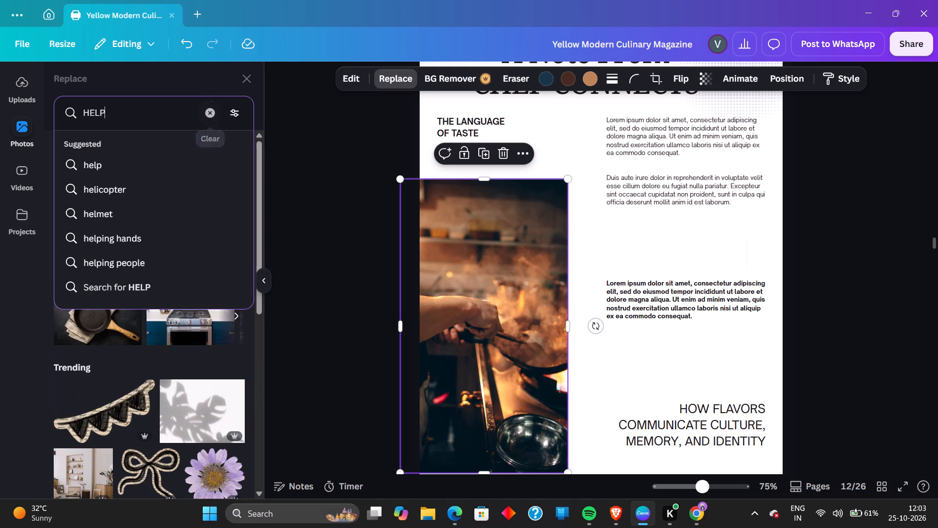
left_click(167, 159)
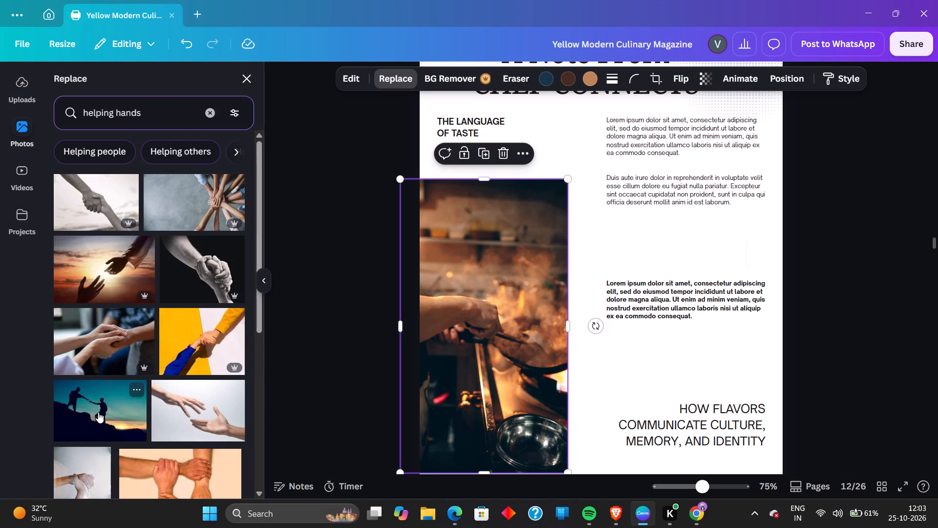
left_click(171, 275)
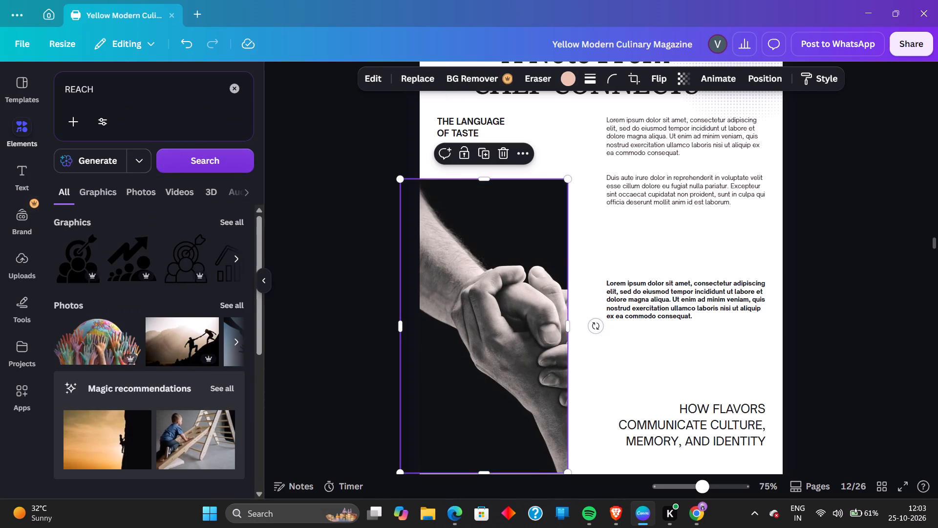
Search elements for helping hands and look through the photos for alternative hand images.
left_click(242, 85)
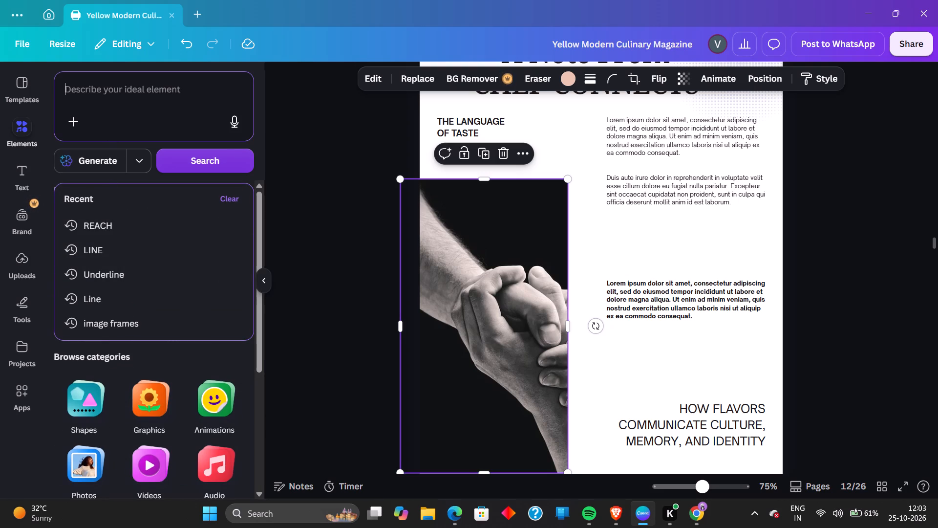
type("HELPING")
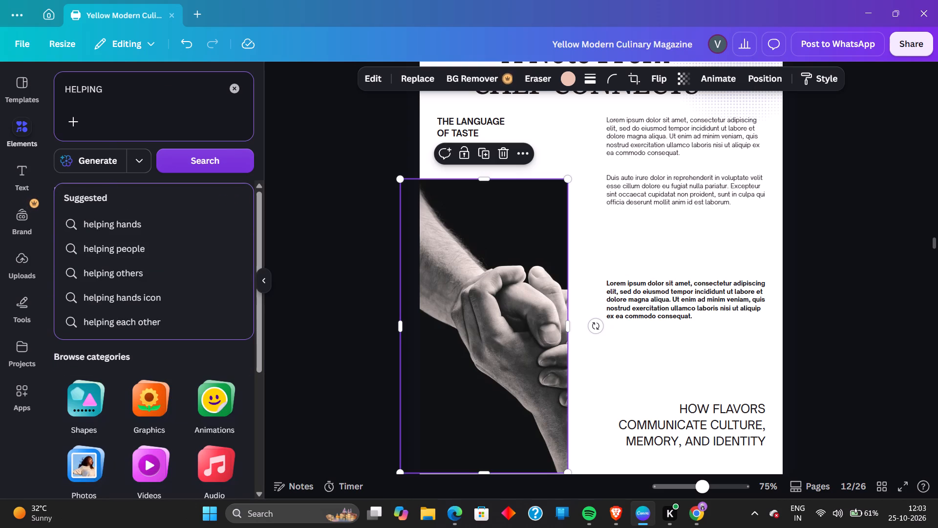
left_click(87, 230)
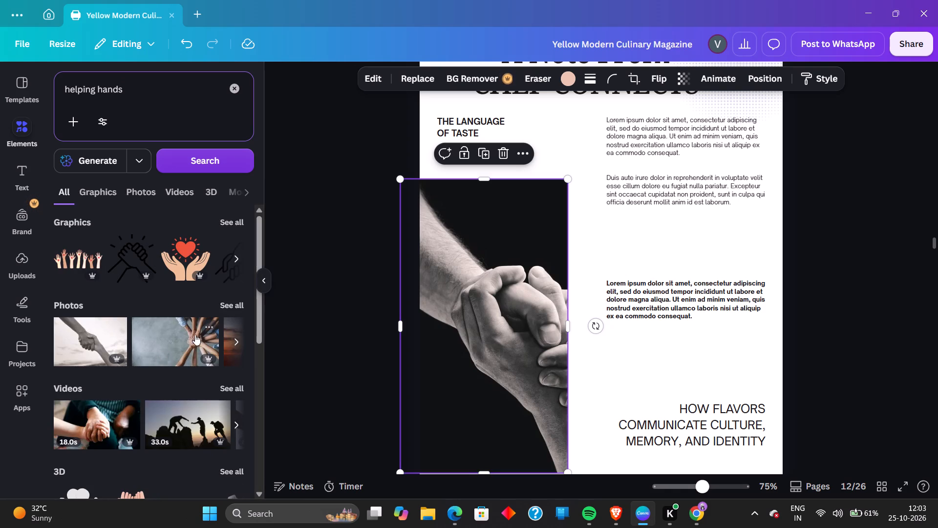
left_click(235, 306)
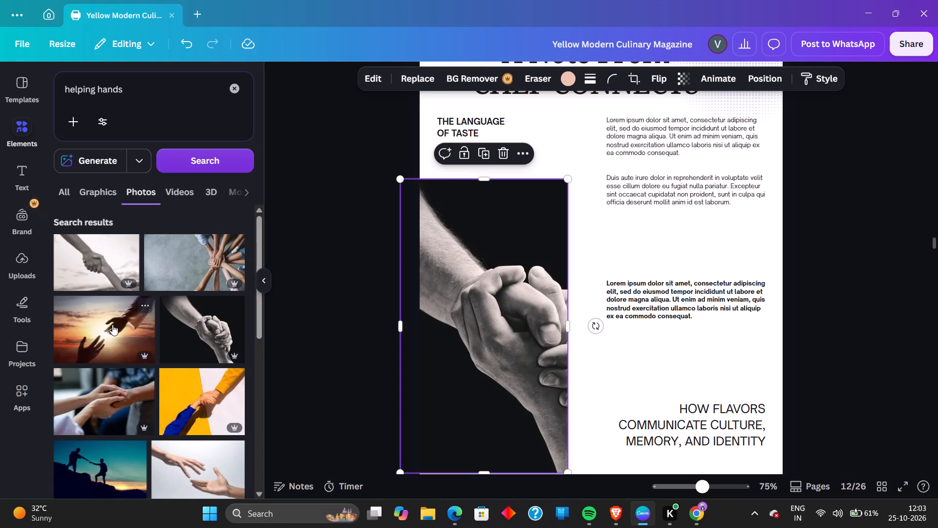
scroll(112, 325, "down", 2)
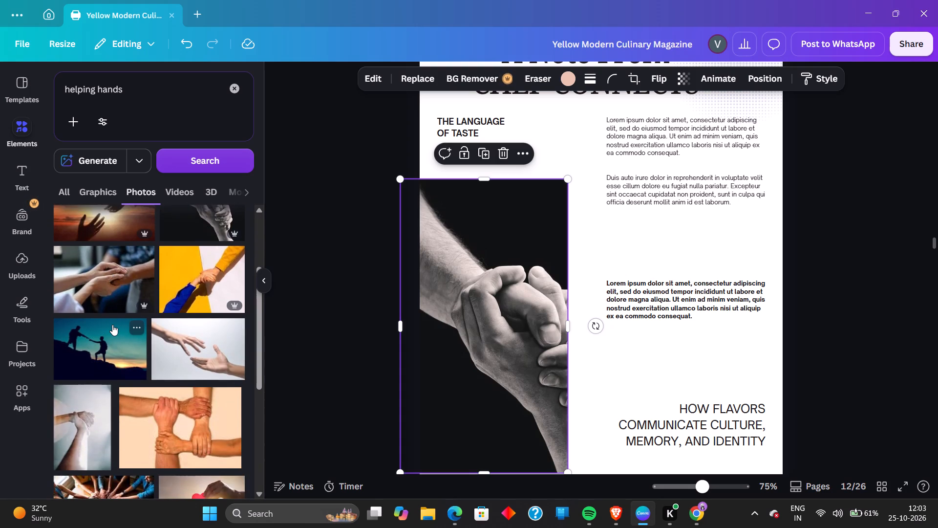
scroll(112, 325, "down", 1)
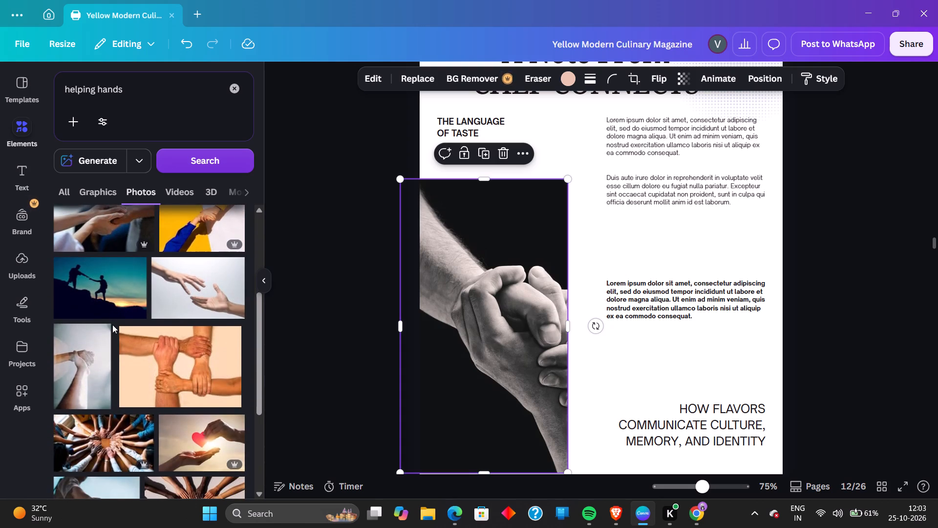
scroll(112, 325, "down", 1)
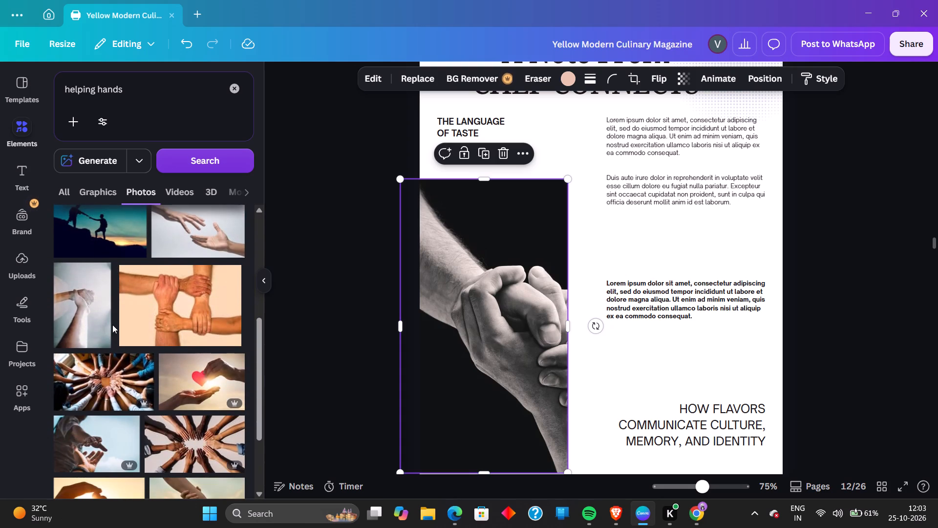
Shift the clasped-hands photo left within its crop on page 12 so both hands sit inside the frame.
left_click(483, 323)
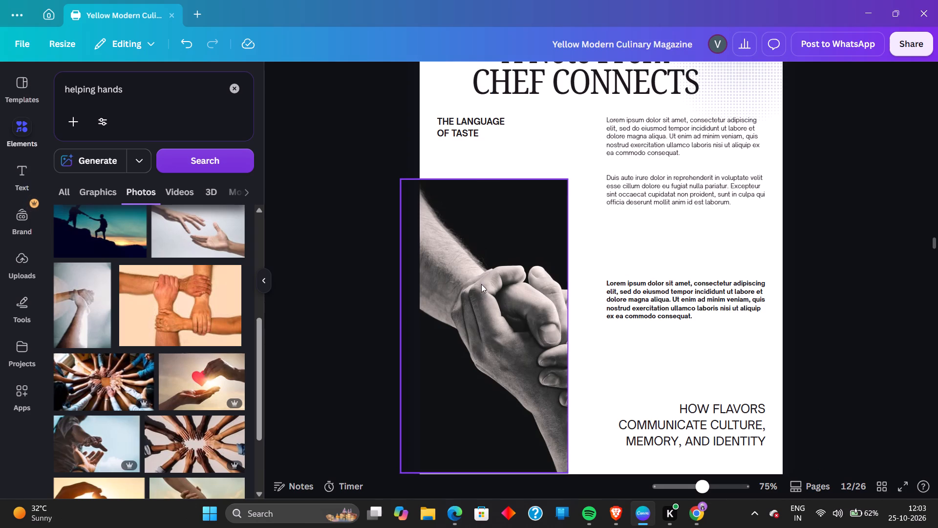
left_click(482, 284)
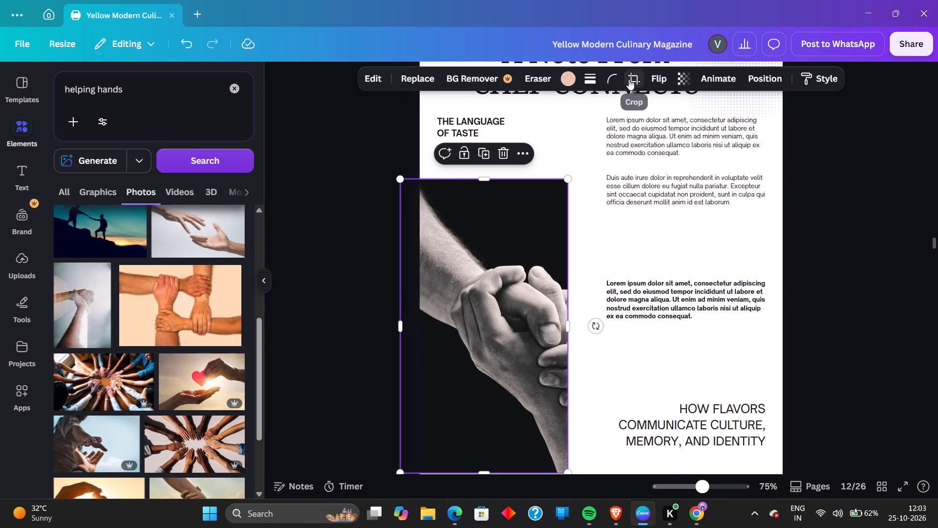
left_click(629, 79)
left_click_drag(530, 286, 474, 288)
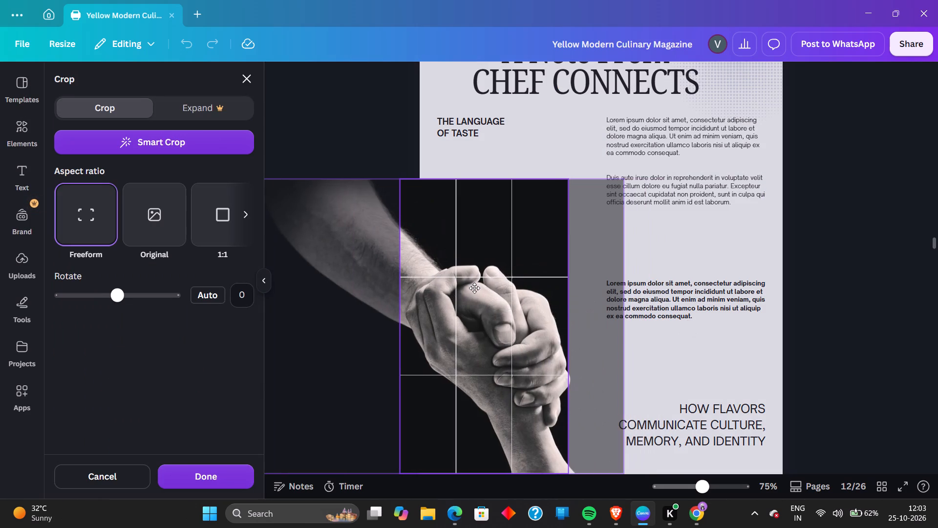
left_click_drag(474, 288, 467, 287)
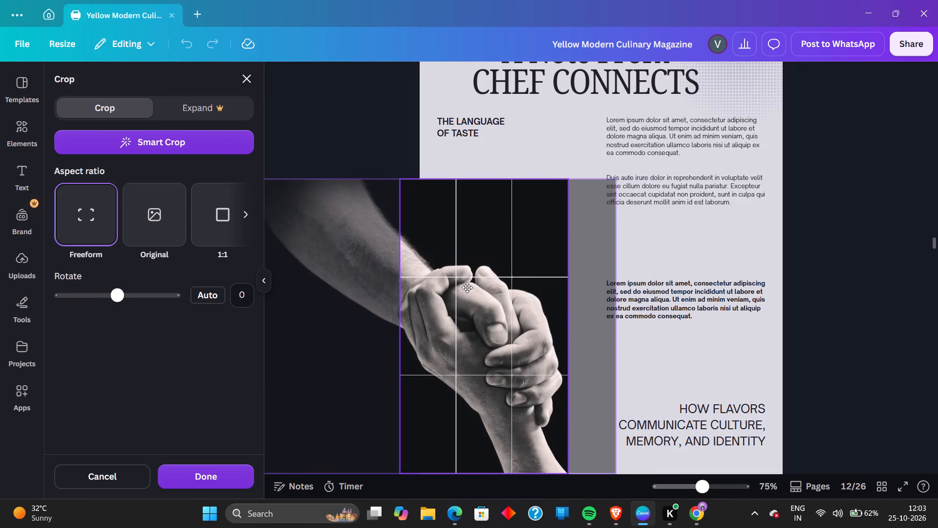
left_click_drag(467, 287, 468, 286)
left_click(210, 482)
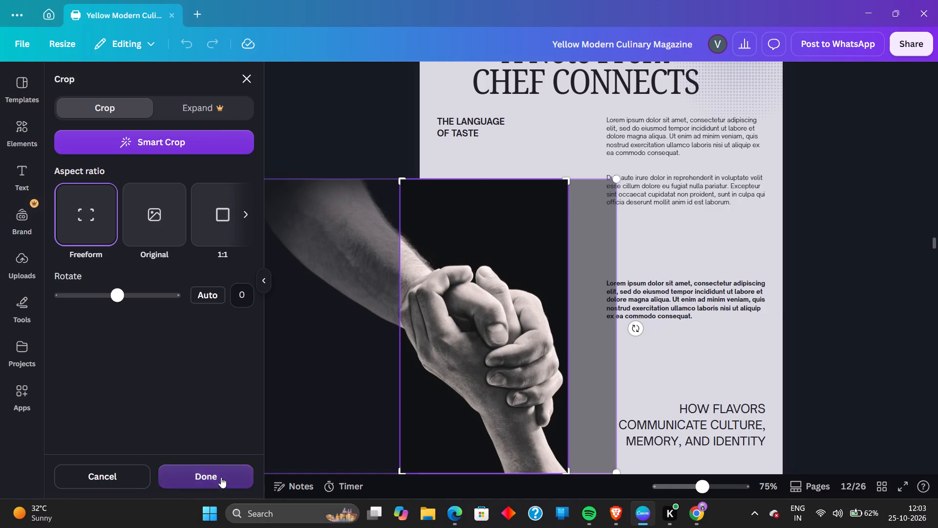
left_click(515, 325)
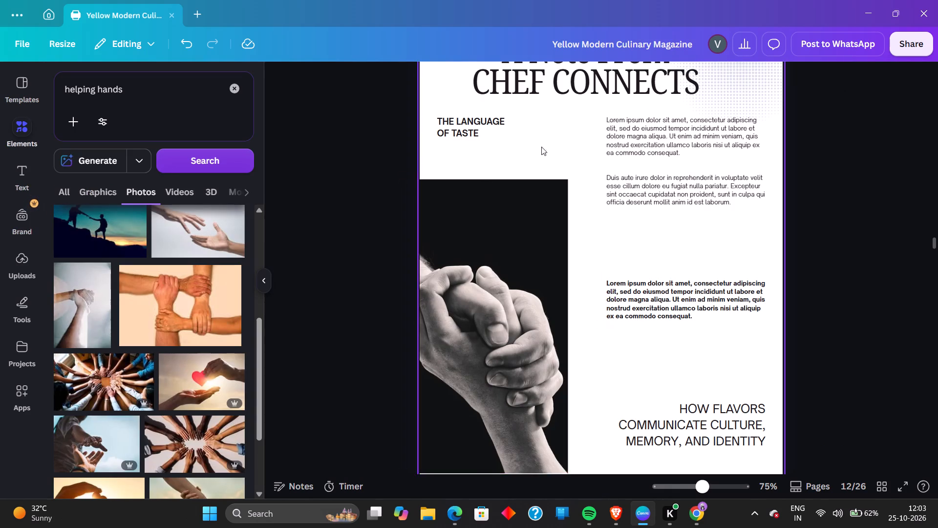
Fine-tune the crop of page 12's clasped-hands photo by nudging the image slightly right within its frame.
left_click(504, 235)
left_click(634, 75)
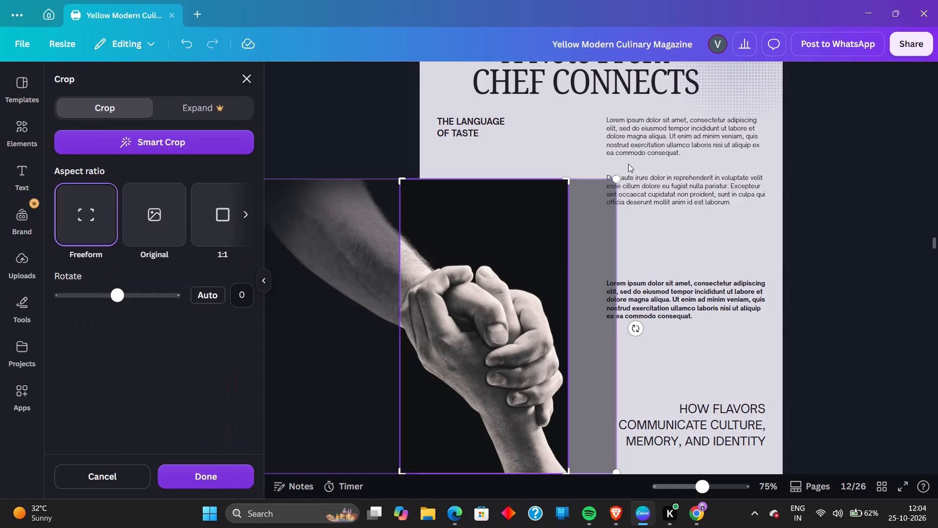
left_click_drag(540, 284, 550, 284)
left_click(849, 255)
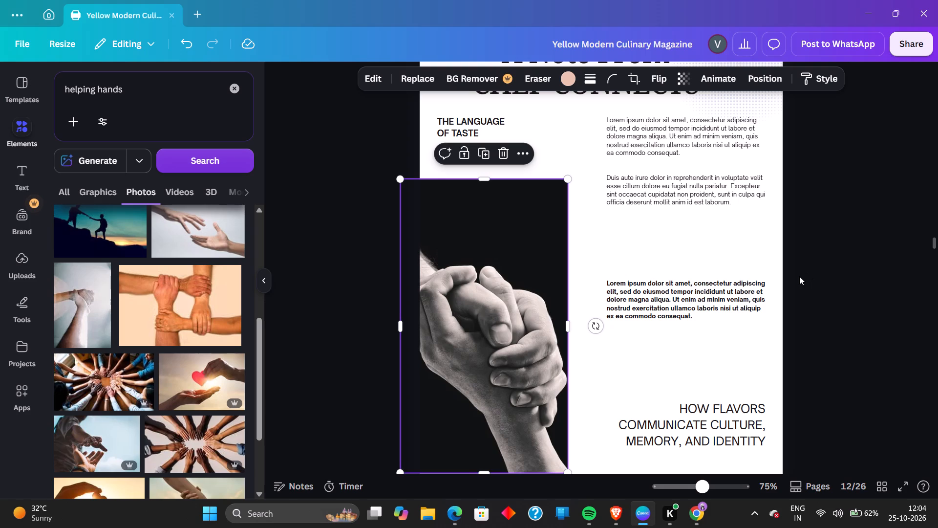
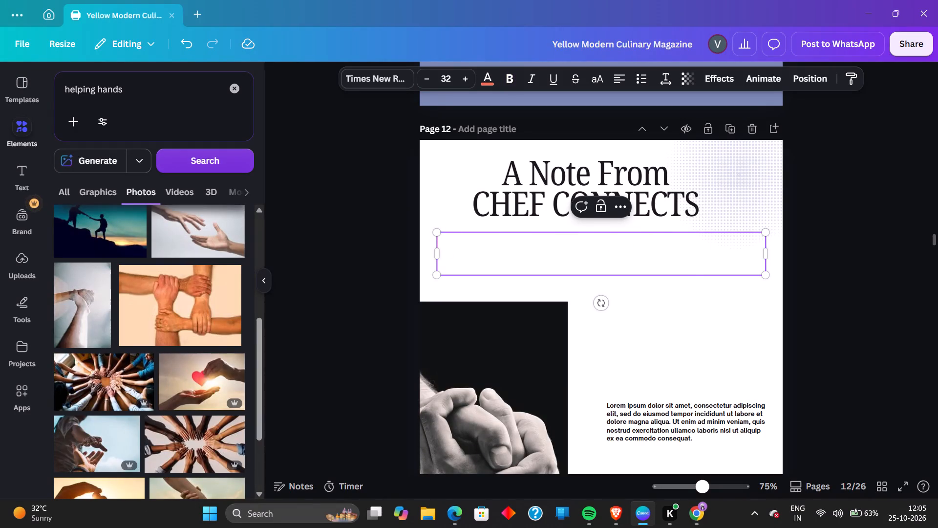
Paste the intro beginning "At Chef Connects we believe the culinary world is built on the passion" into the empty text box under page 12's heading.
right_click(549, 250)
left_click(580, 319)
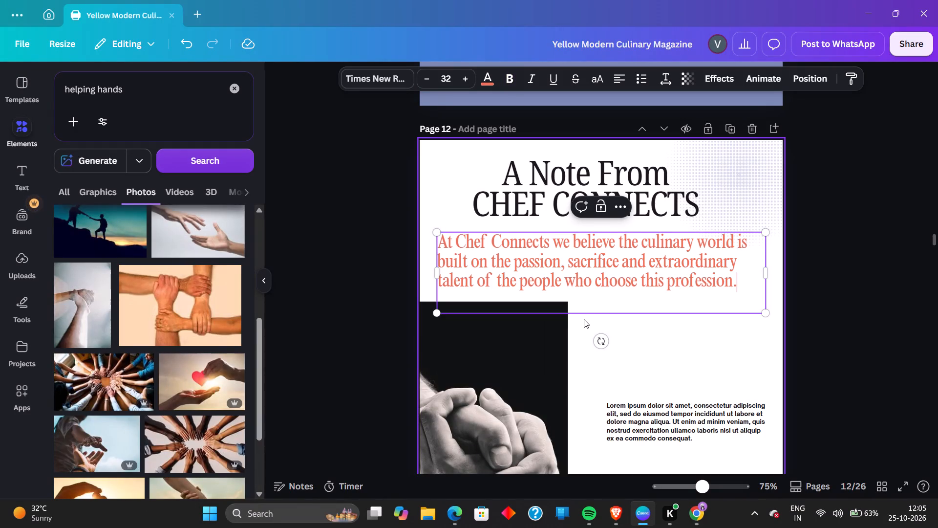
left_click(856, 301)
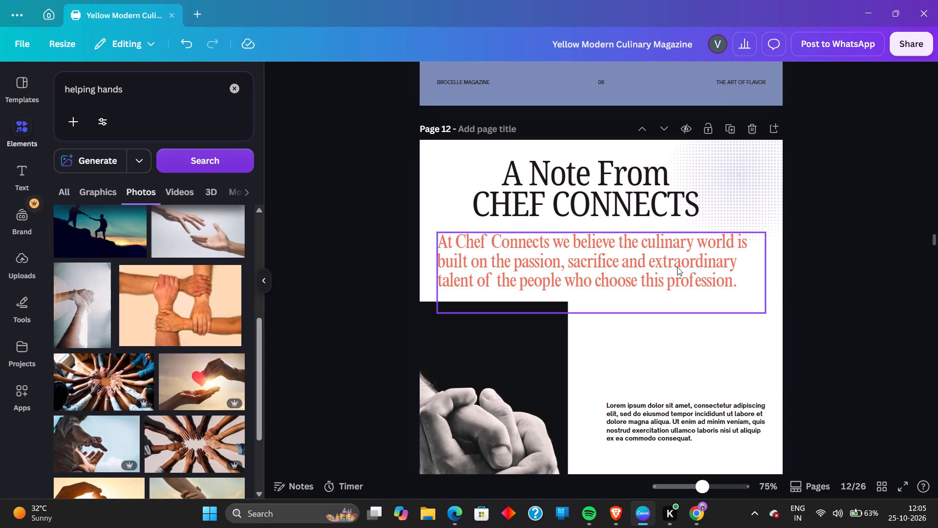
Shift the coral intro paragraph on page 12 slightly left, keeping it between the heading and the clasped-hands photo.
left_click_drag(722, 284, 715, 281)
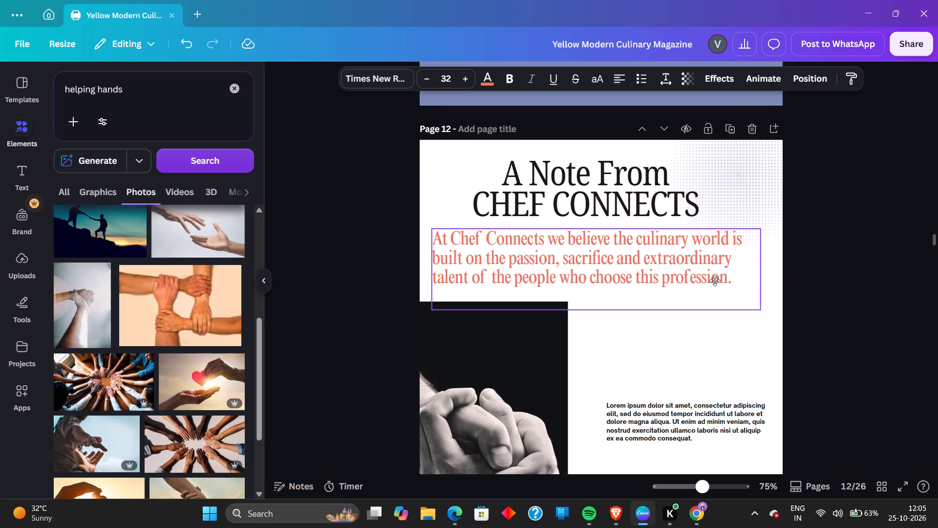
left_click_drag(715, 281, 715, 282)
left_click_drag(715, 282, 715, 283)
left_click(845, 272)
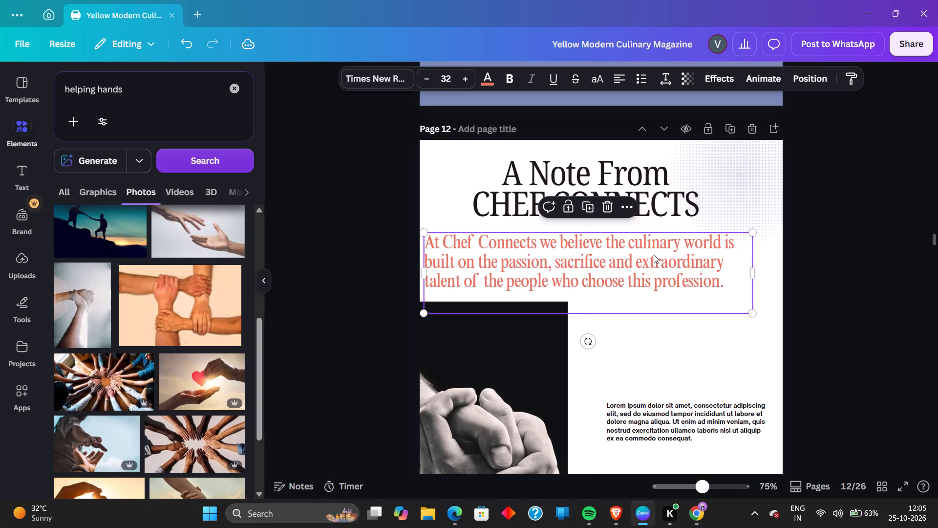
Nudge the coral intro paragraph on page 12 slightly right and up, closer beneath the CHEF CONNECTS heading.
left_click_drag(654, 253, 659, 250)
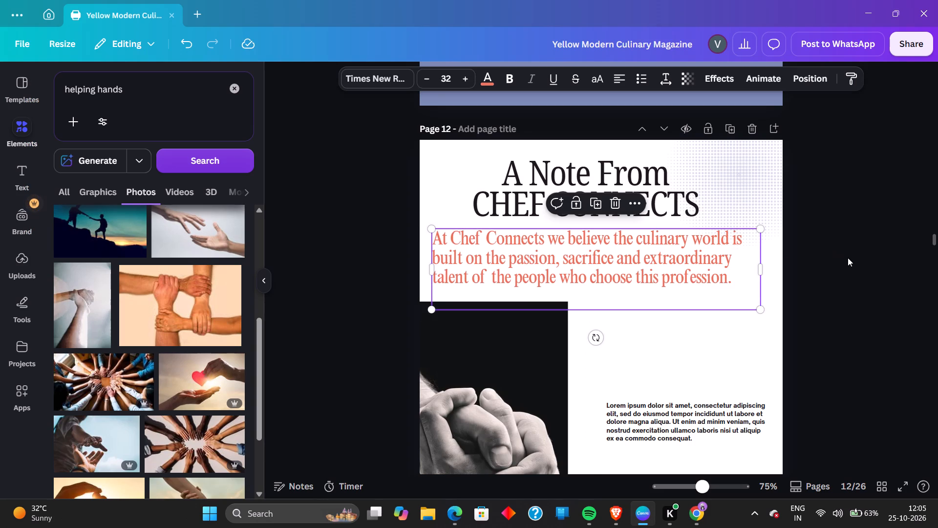
left_click(848, 258)
Delete the Lorem ipsum placeholder paragraph beside the clasped-hands photo on page 12.
scroll(754, 322, "down", 3)
scroll(754, 321, "up", 1)
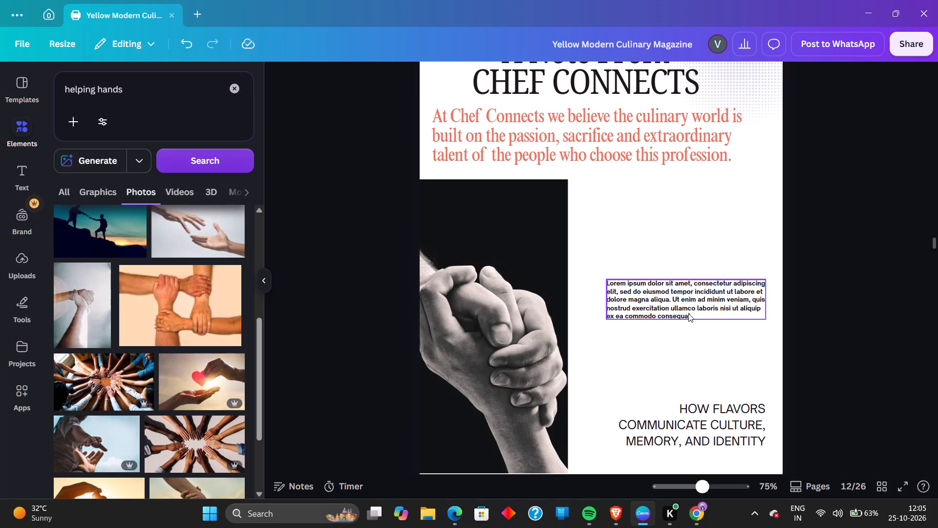
left_click(688, 312)
left_click(702, 258)
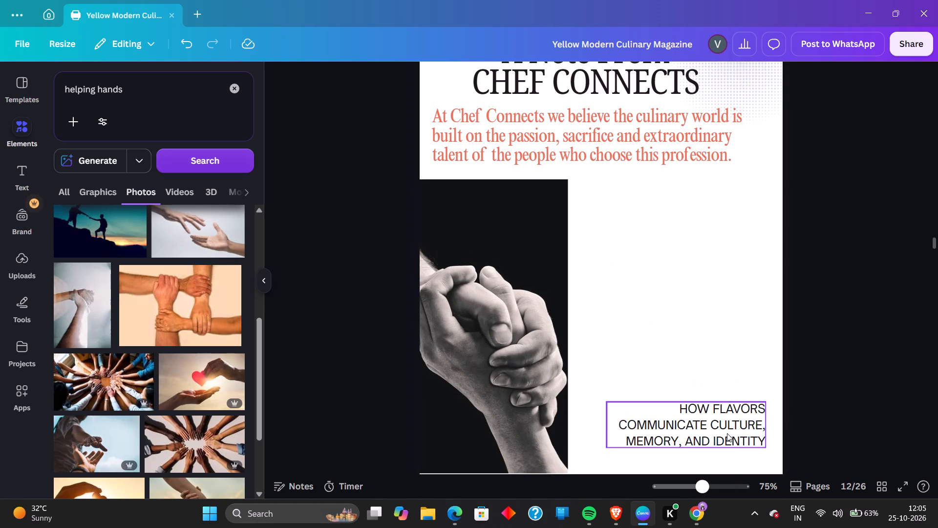
Select the "How flavors communicate culture, memory, and identity" text block beside the clasped-hands photo on page 12.
left_click(727, 433)
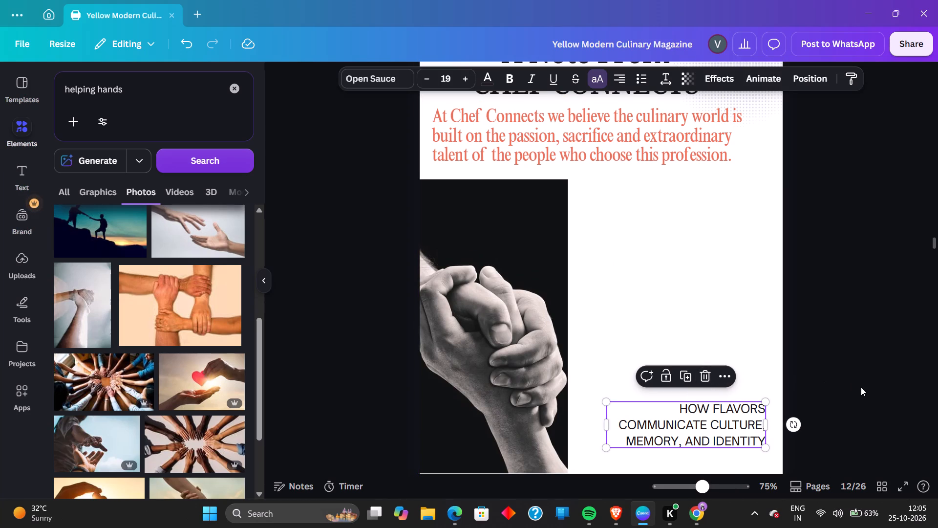
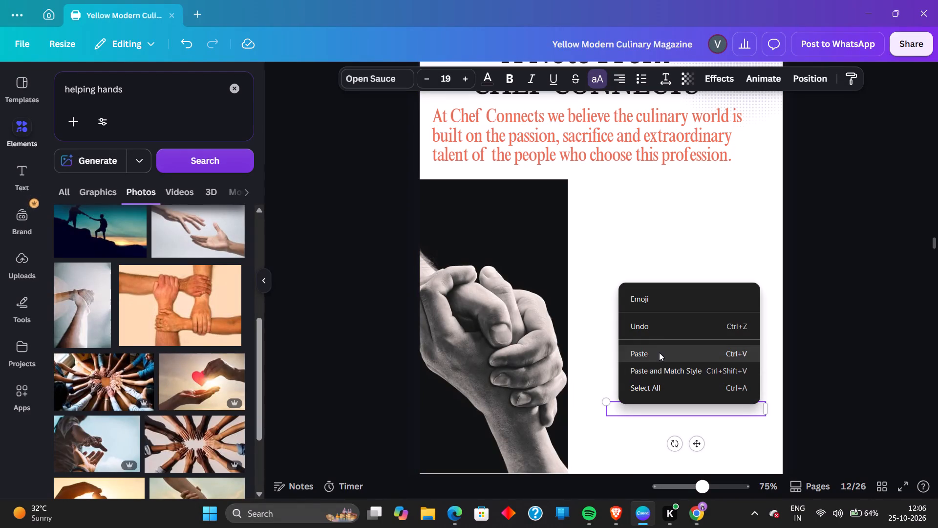
Paste the paragraph beginning "That passion deserves to be protected" into the empty text box beside page 12's clasped-hands photo.
left_click(659, 352)
Move the "That passion deserves to be protected" paragraph up into the blank area beside page 12's clasped-hands photo.
left_click_drag(684, 472, 683, 441)
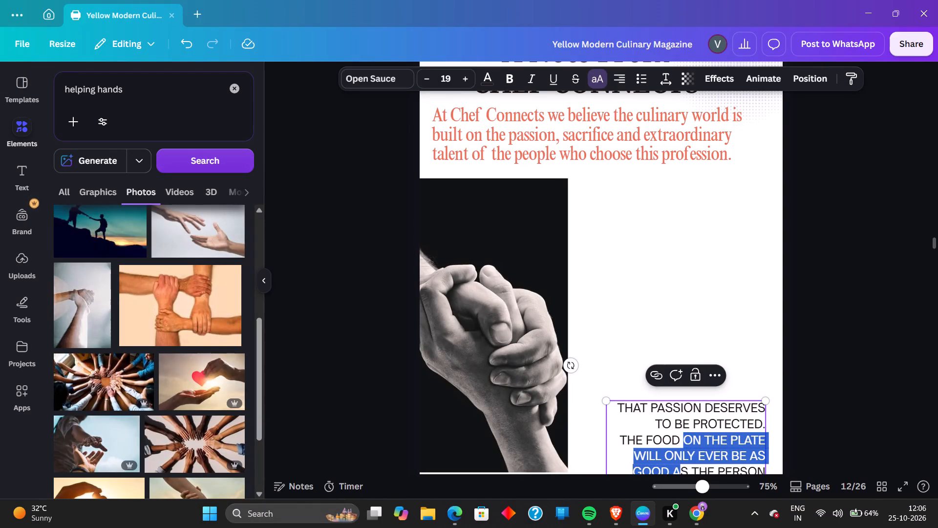
left_click(937, 344)
left_click(659, 405)
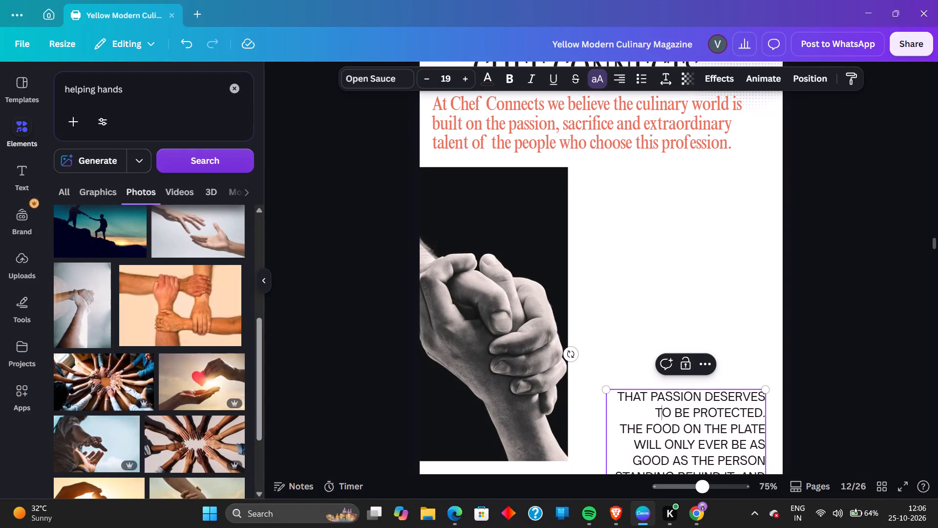
left_click_drag(639, 405, 644, 353)
left_click(898, 348)
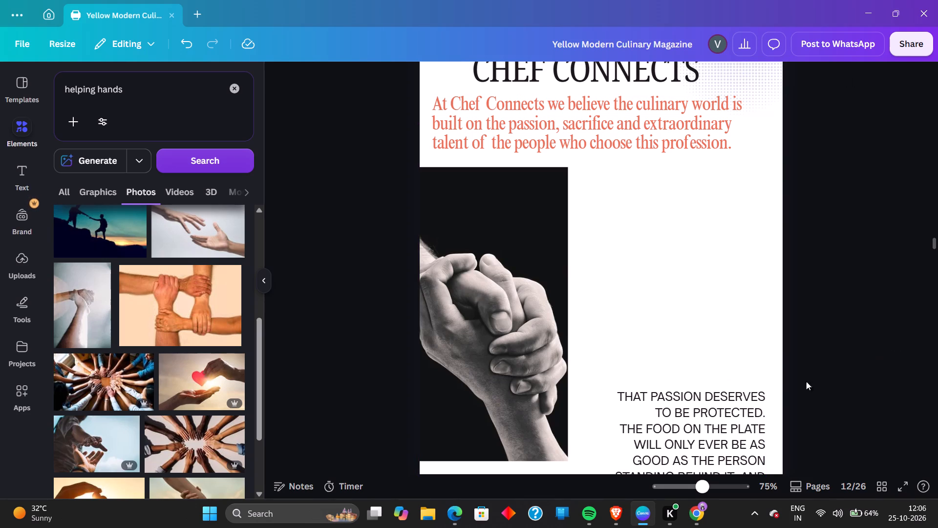
scroll(756, 297, "down", 3)
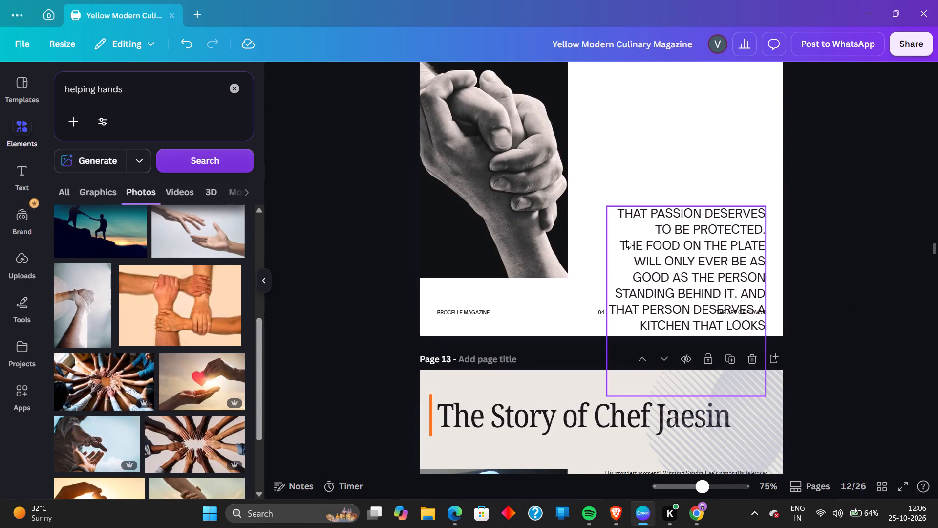
Move the "That passion deserves to be protected" text block up from page 12's footer, beside the clasped-hands photo.
left_click_drag(626, 240, 609, 99)
Change the "That passion deserves to be protected" body text on page 12 to left alignment.
scroll(922, 265, "up", 3)
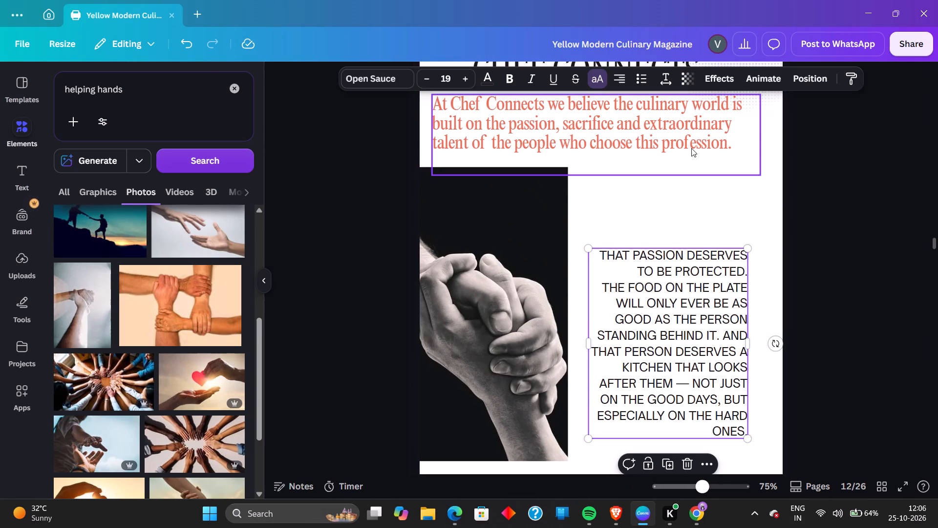
left_click(625, 77)
left_click(840, 392)
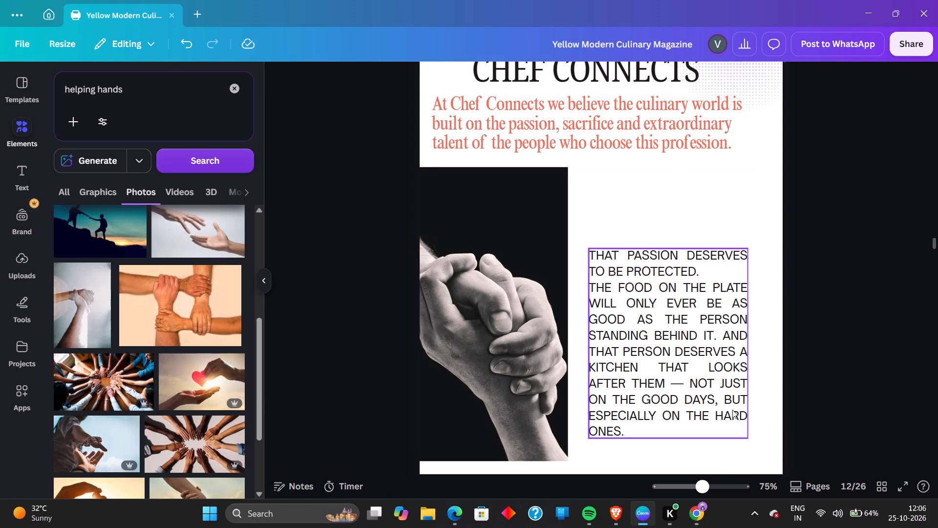
left_click(688, 301)
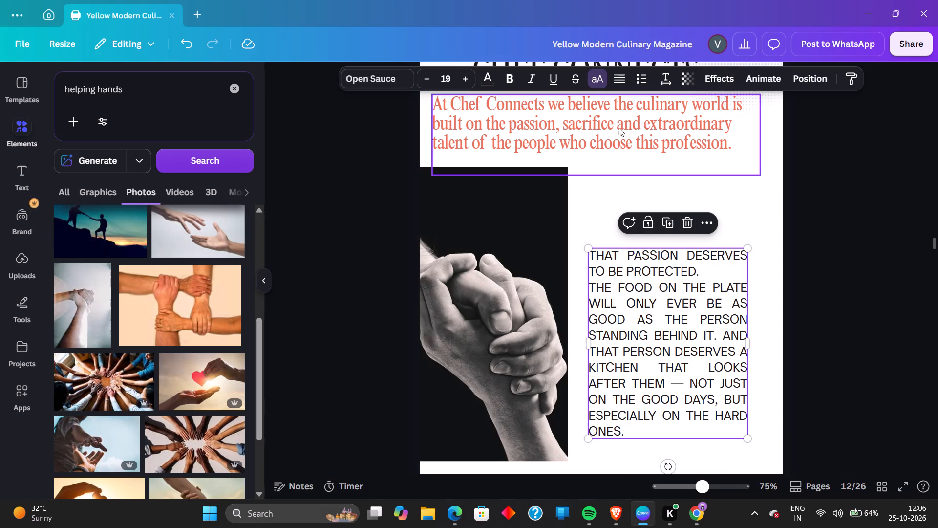
left_click(615, 78)
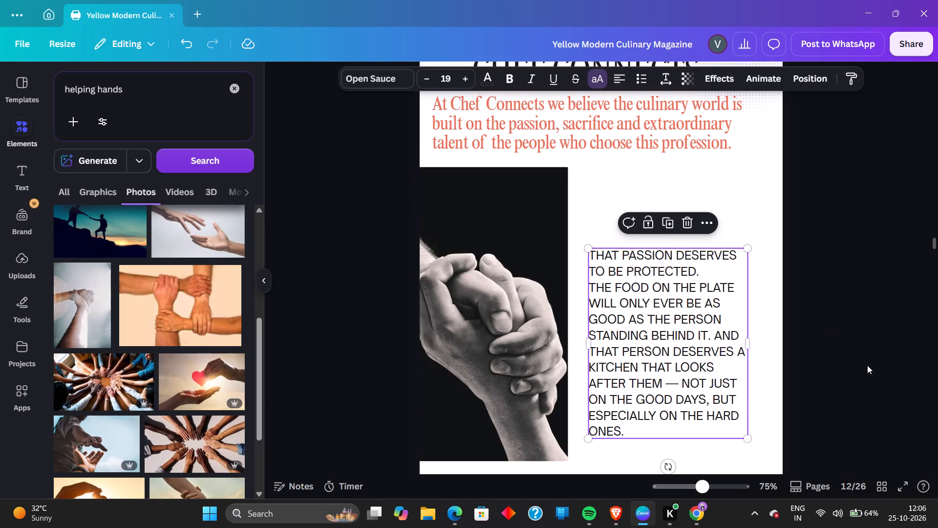
left_click(831, 330)
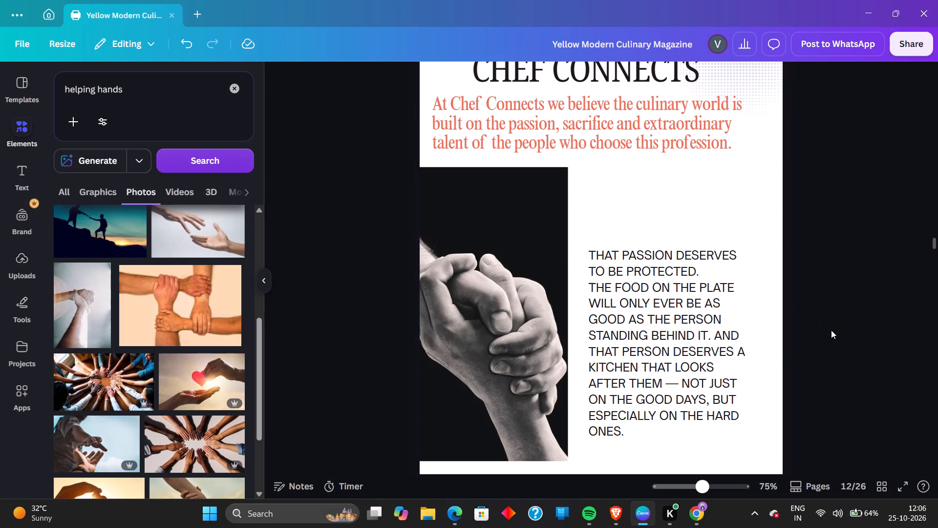
Move the body text block closer to the clasped-hands photo, lining its top edge up with the photo's top.
left_click_drag(738, 369, 727, 291)
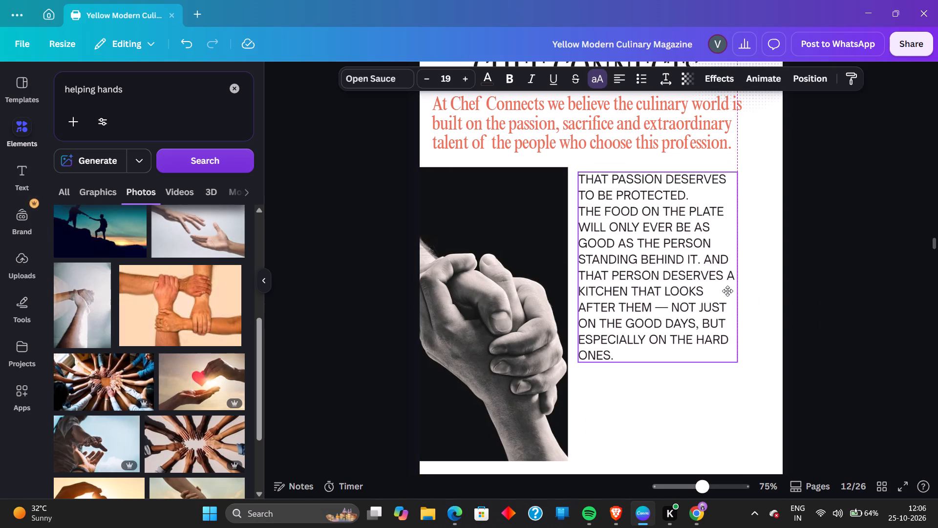
left_click_drag(727, 291, 725, 288)
left_click(848, 348)
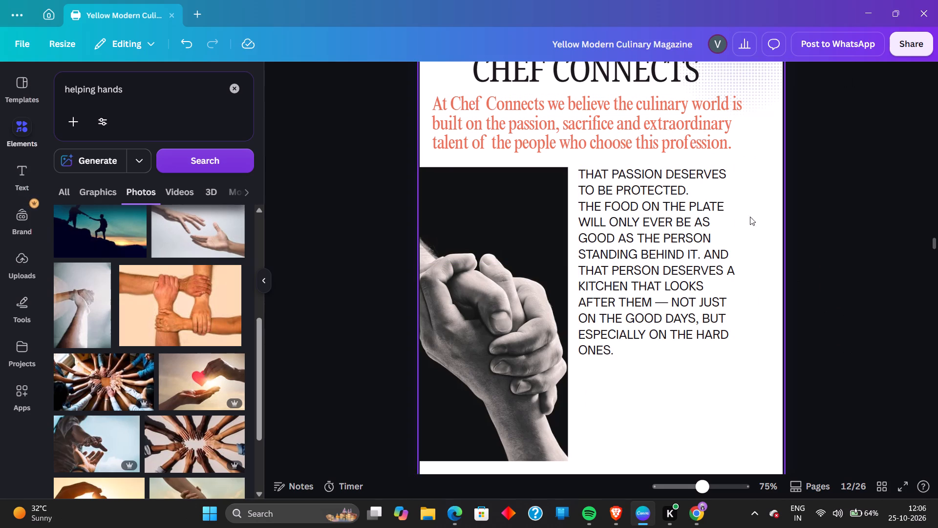
Delete the word "AND" after "STANDING BEHIND IT." in page 12's body text.
left_click(723, 187)
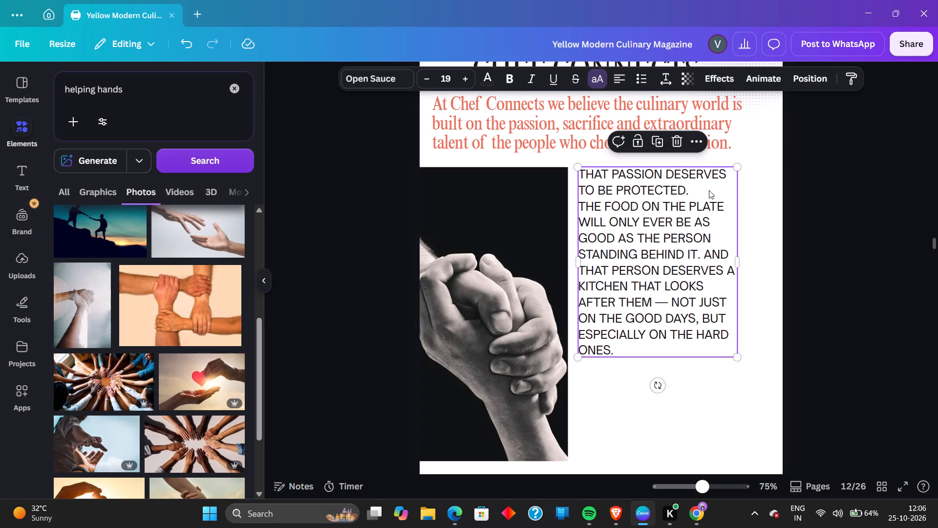
left_click(696, 190)
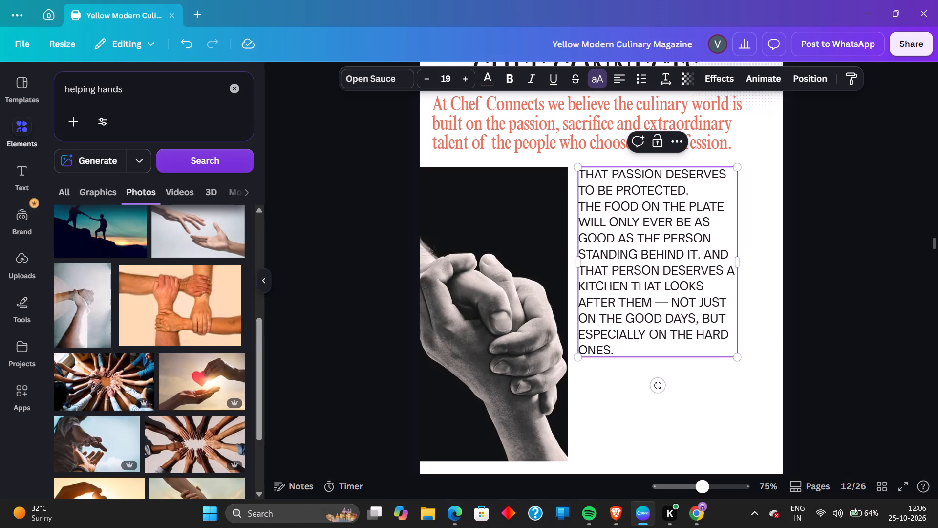
left_click(729, 254)
key("BackSpace")
key("BackSpace")
key("BackSpace")
key("BackSpace")
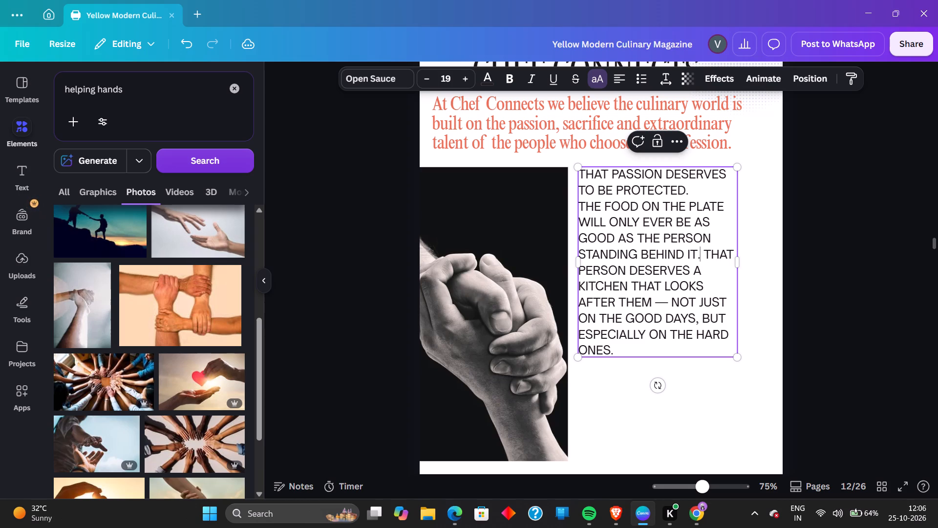
Split the body text into three paragraphs with blank lines after "TO BE PROTECTED." and "STANDING BEHIND IT.".
left_click(692, 187)
key("Return")
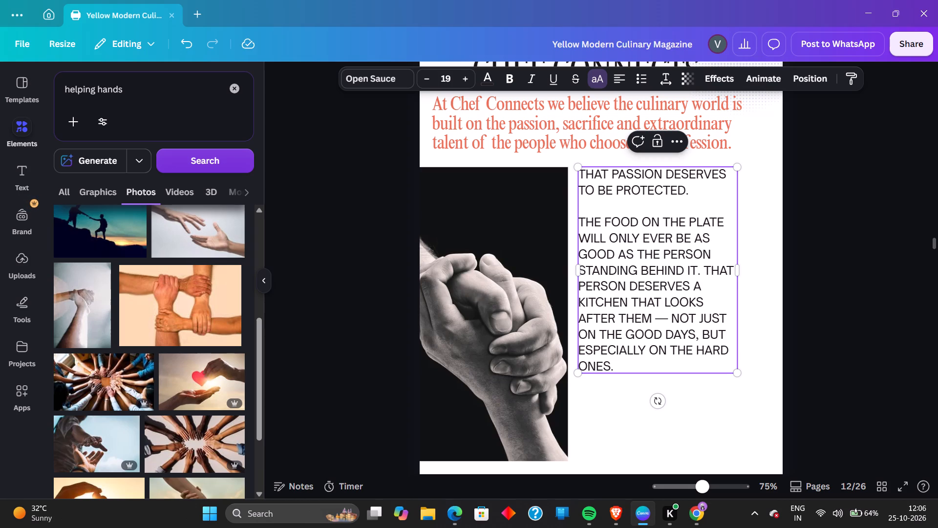
left_click(703, 271)
key("BackSpace")
key("Return")
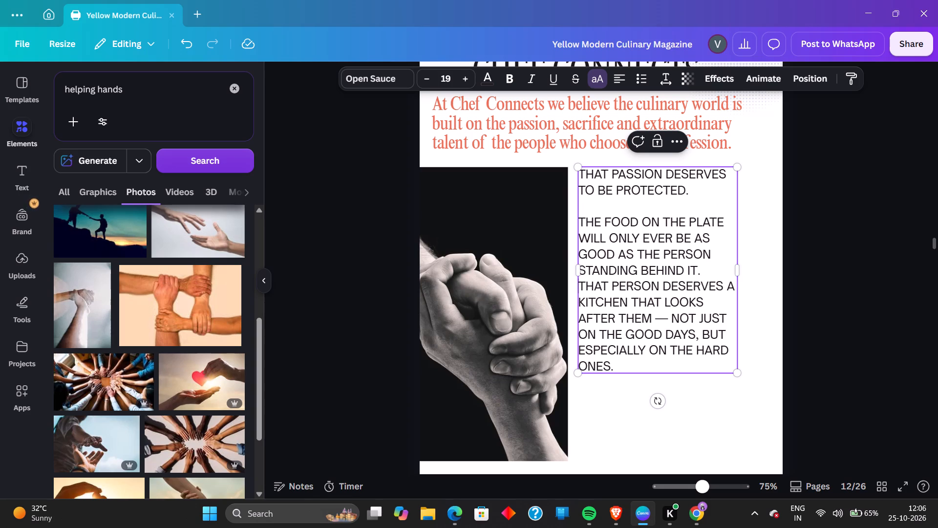
key("Return")
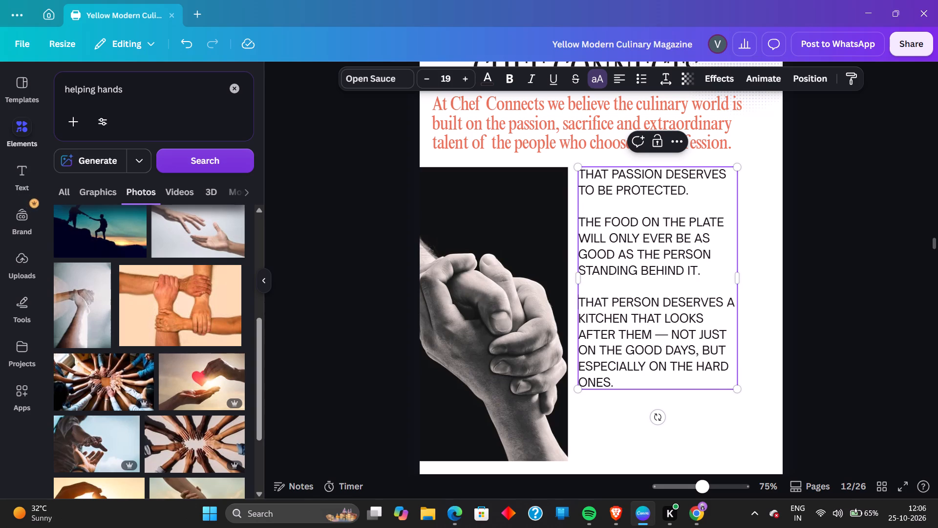
Remove the em dash between "AFTER THEM" and "NOT JUST" in the last paragraph.
left_click(669, 334)
key("BackSpace")
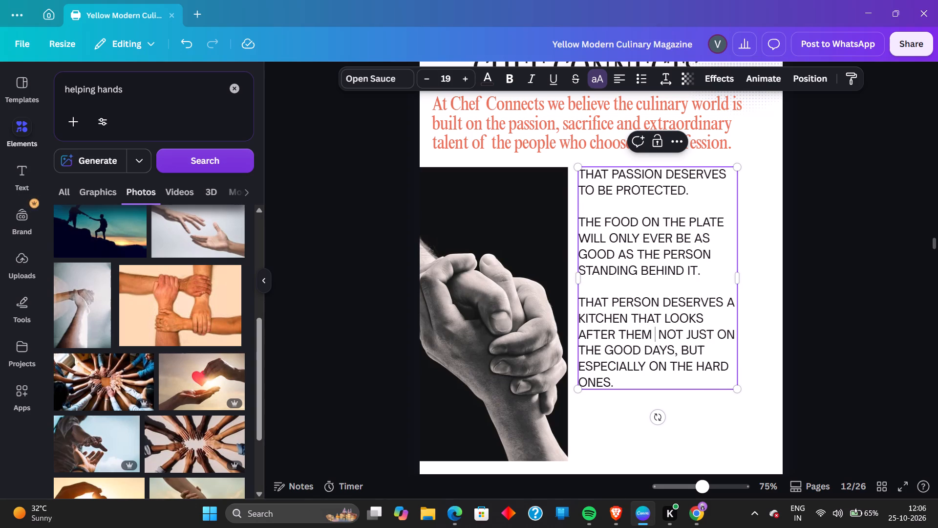
key("BackSpace")
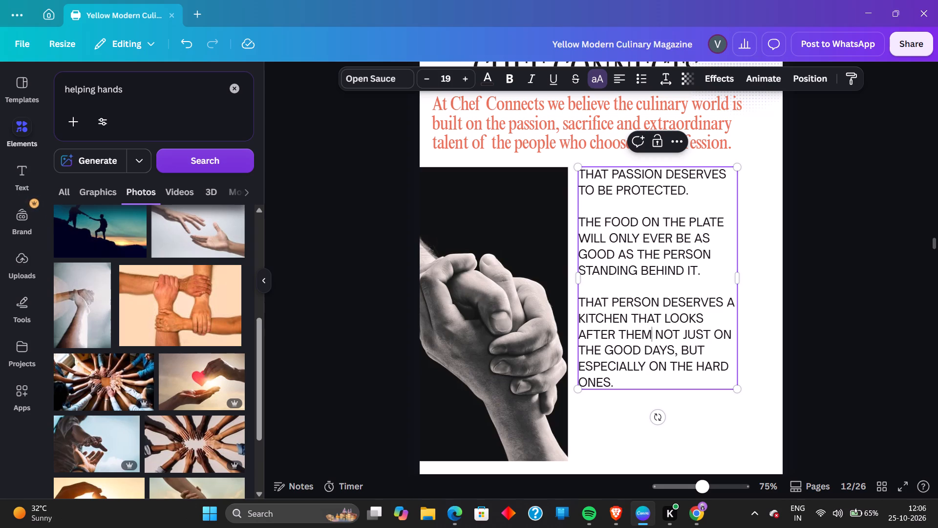
left_click(883, 360)
Review page 12's layout and the body text's placement beside the photo, comparing it with page 11.
scroll(883, 366, "up", 1)
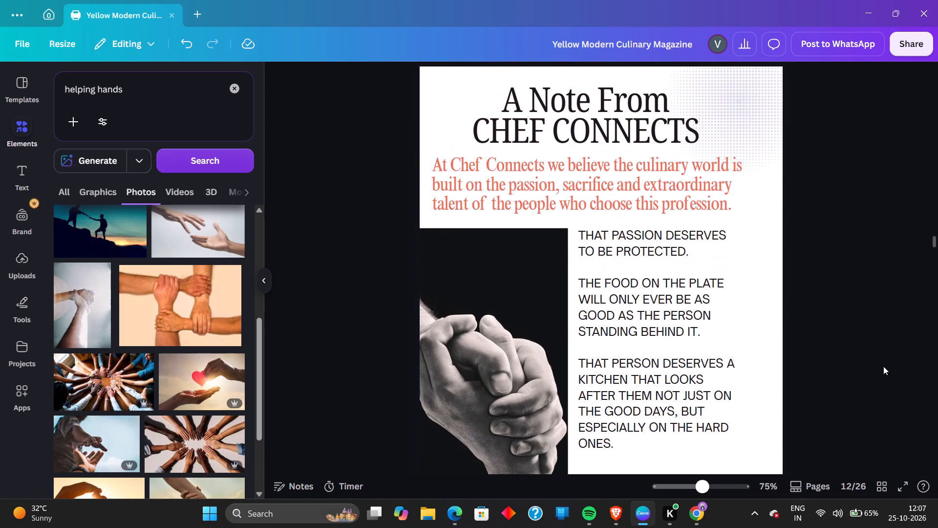
scroll(883, 366, "down", 1)
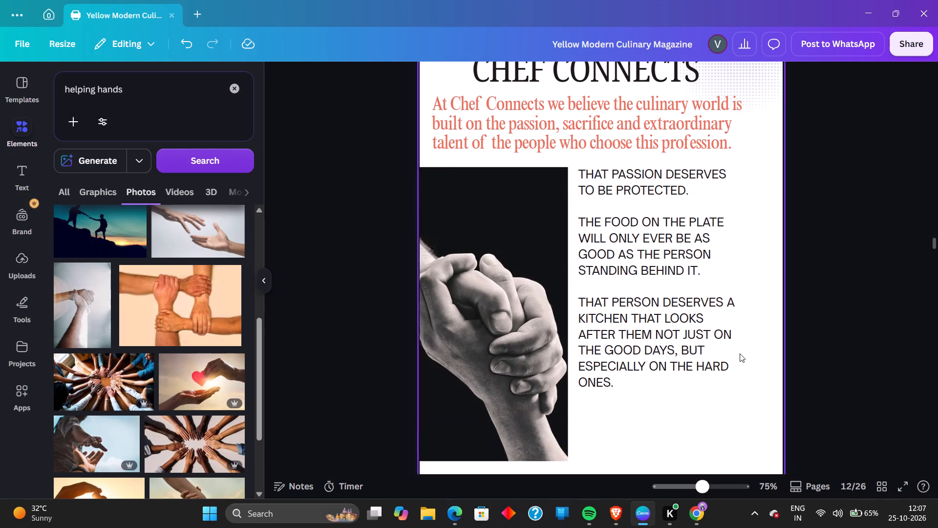
left_click(726, 320)
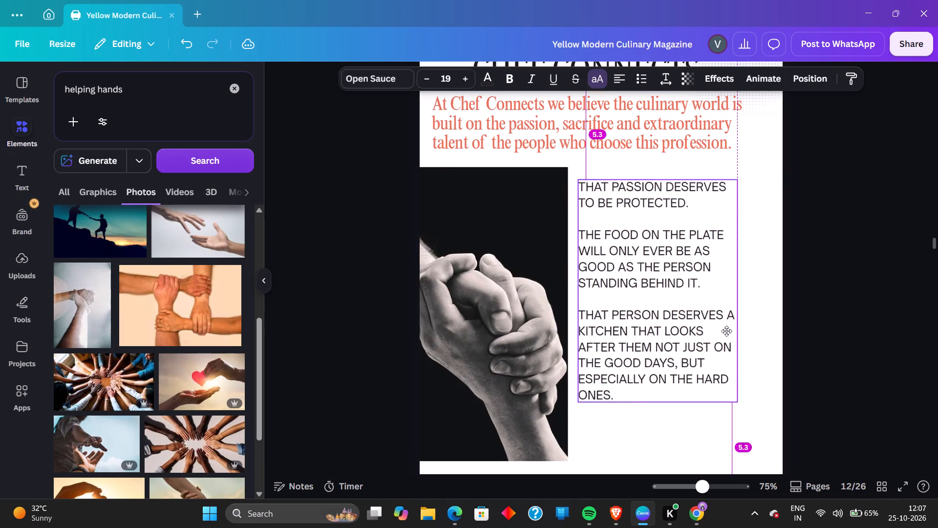
scroll(814, 329, "up", 3)
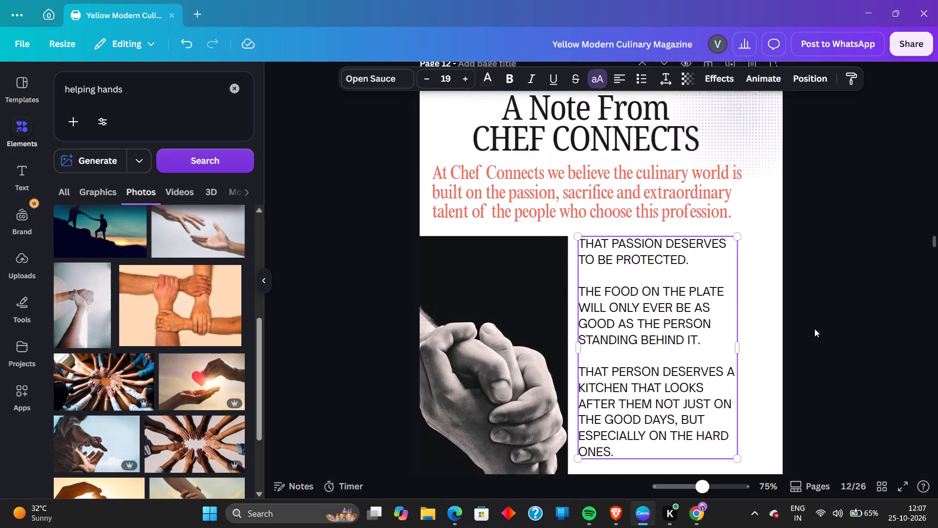
left_click(848, 347)
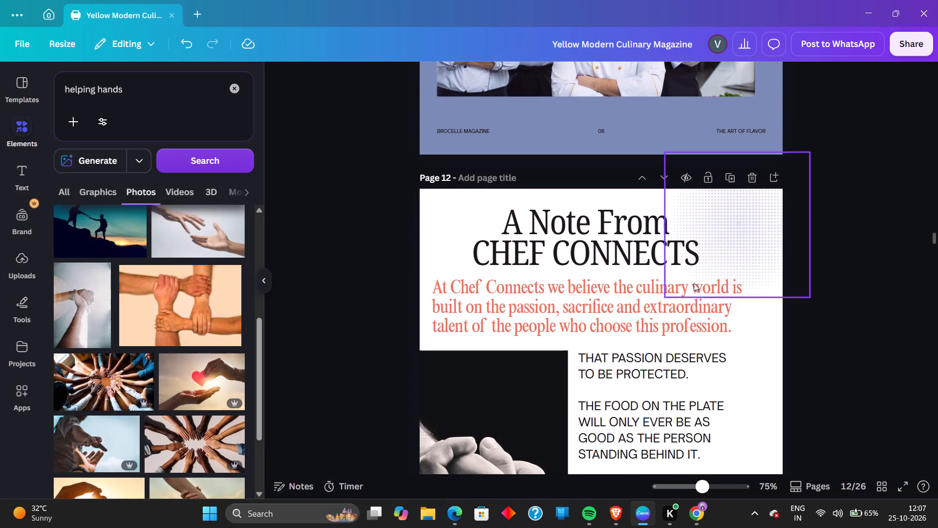
scroll(723, 277, "down", 3)
scroll(831, 257, "up", 8)
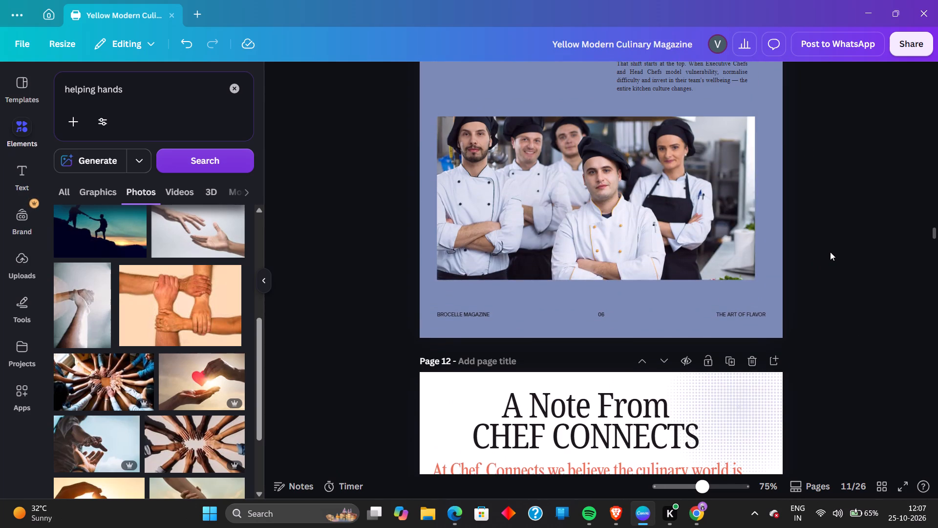
scroll(830, 252, "down", 4)
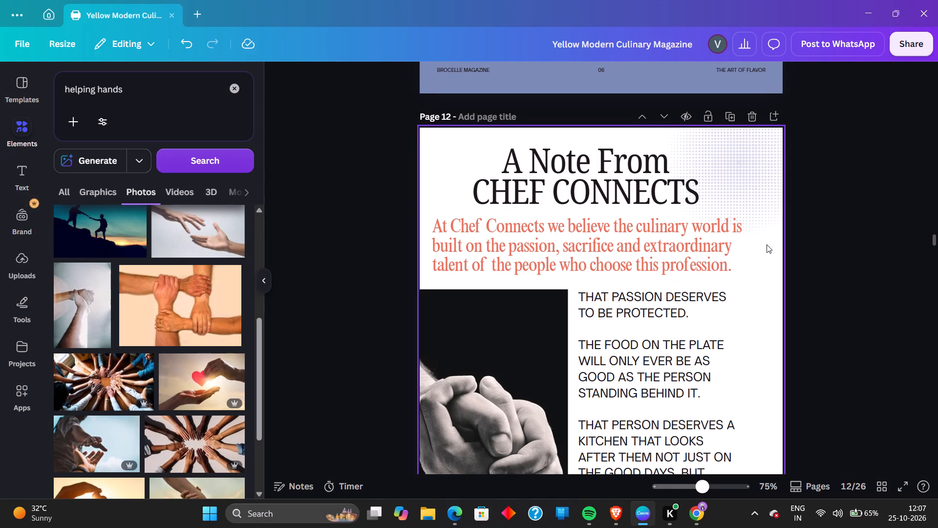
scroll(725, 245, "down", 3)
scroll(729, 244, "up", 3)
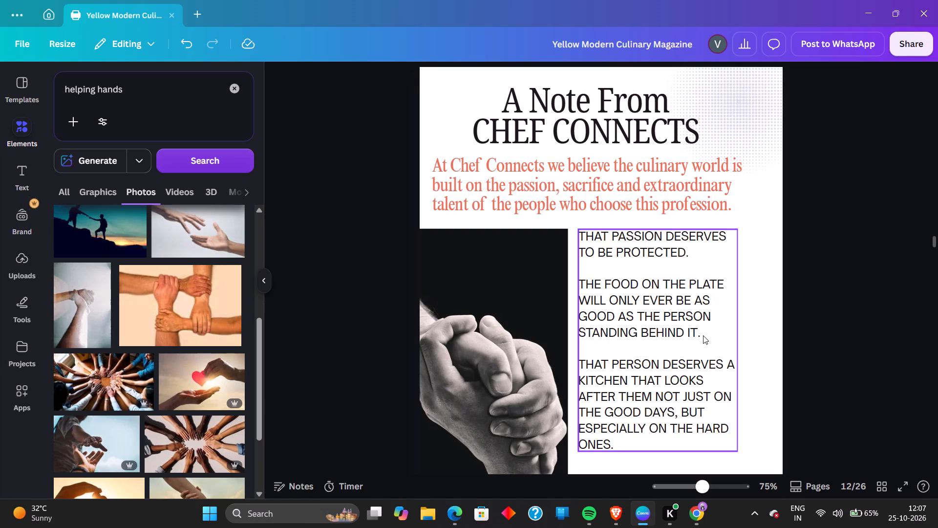